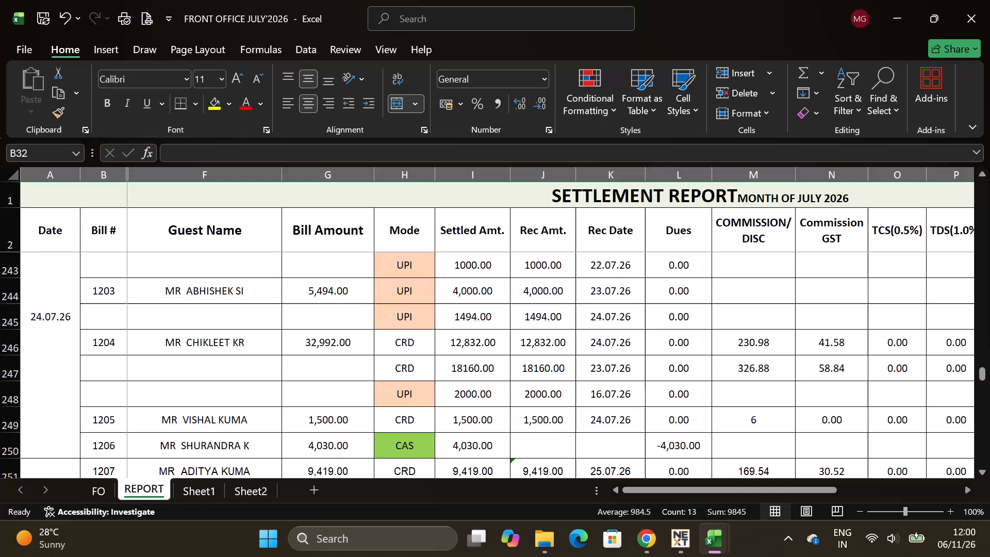
Save the FRONT OFFICE JULY'2026 workbook.
key(alt+Tab)
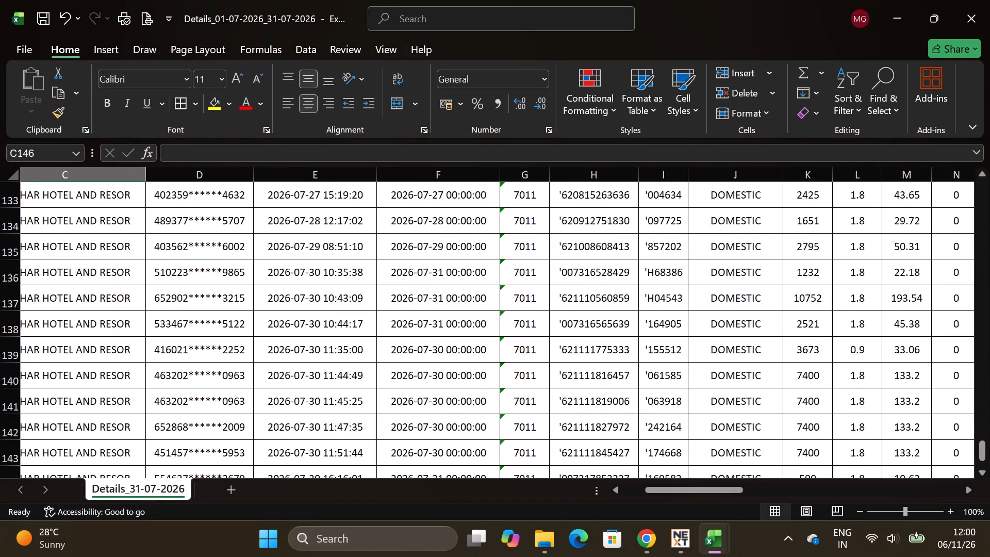
key(alt+Tab)
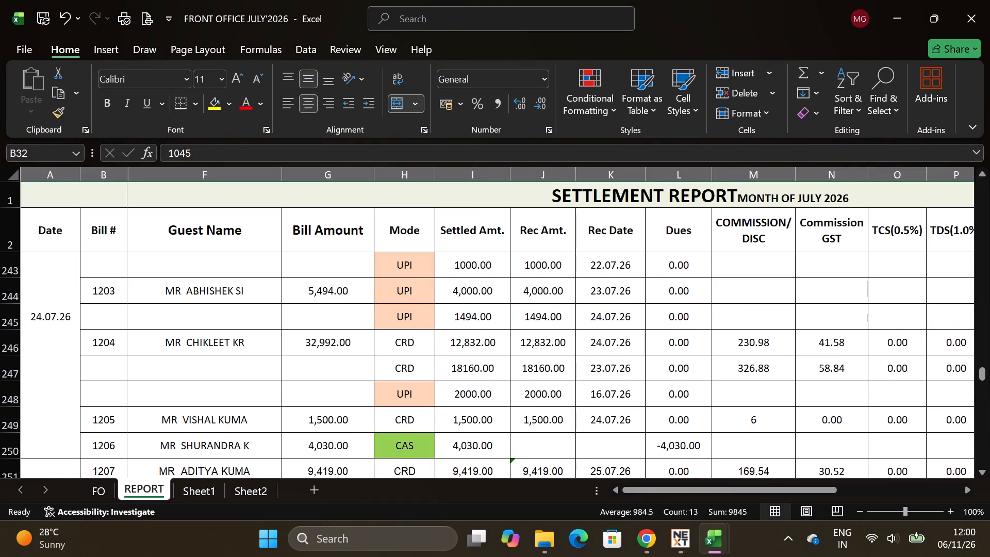
key(ctrl+s)
In FORTUNE NEXT, close the open bill list and load bill 1204 by its number into the State Bank of India credit entry.
click(673, 535)
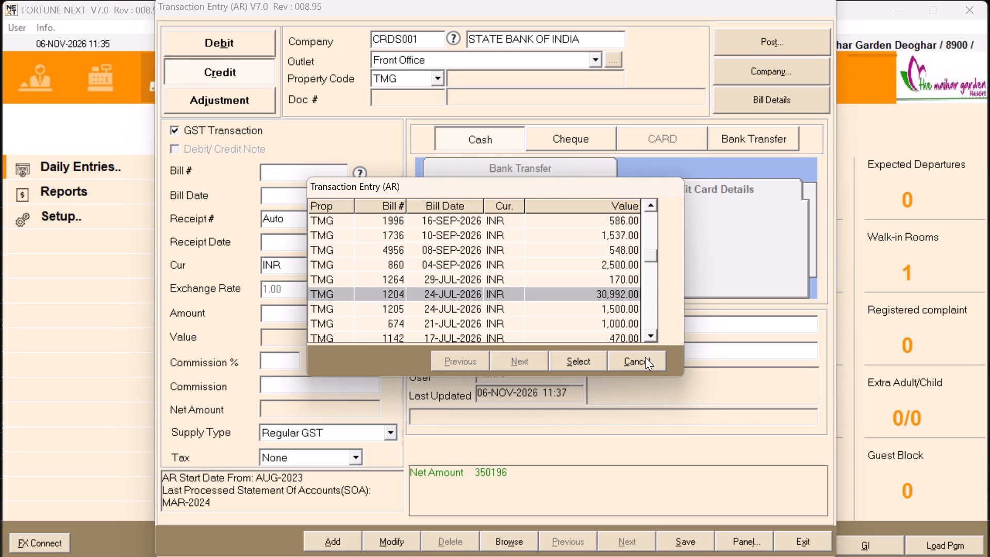
key(alt+Tab)
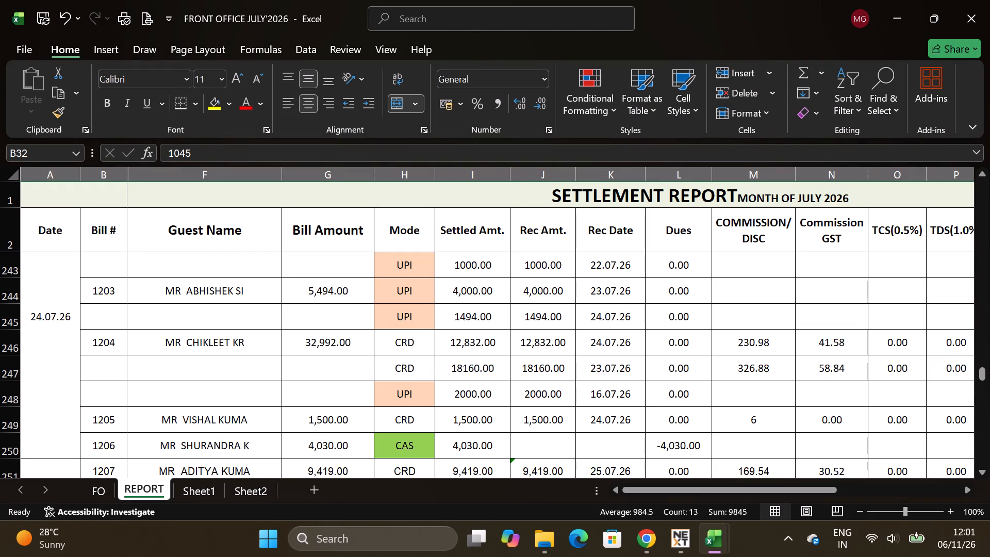
key(alt+Tab)
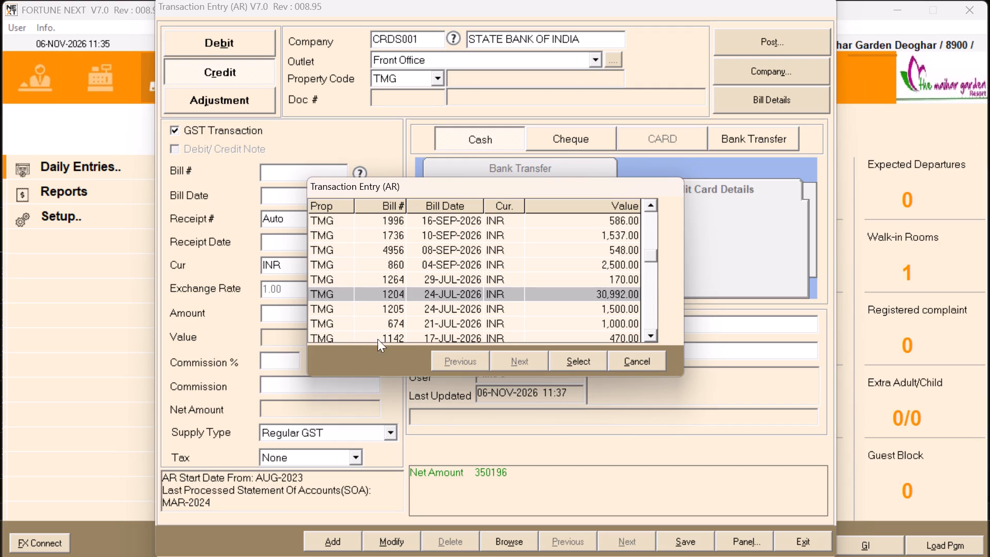
click(636, 363)
click(306, 167)
key(alt+Tab)
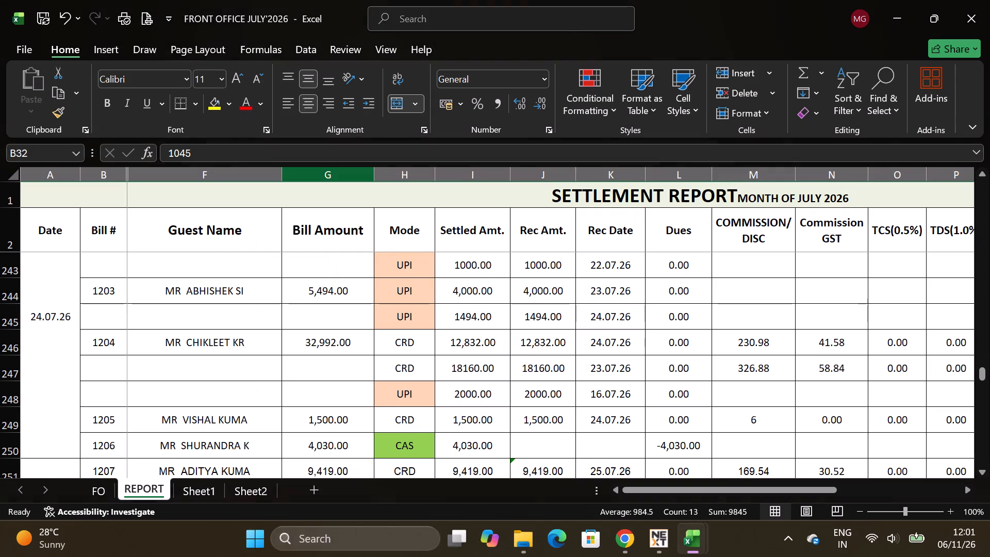
key(alt+Tab)
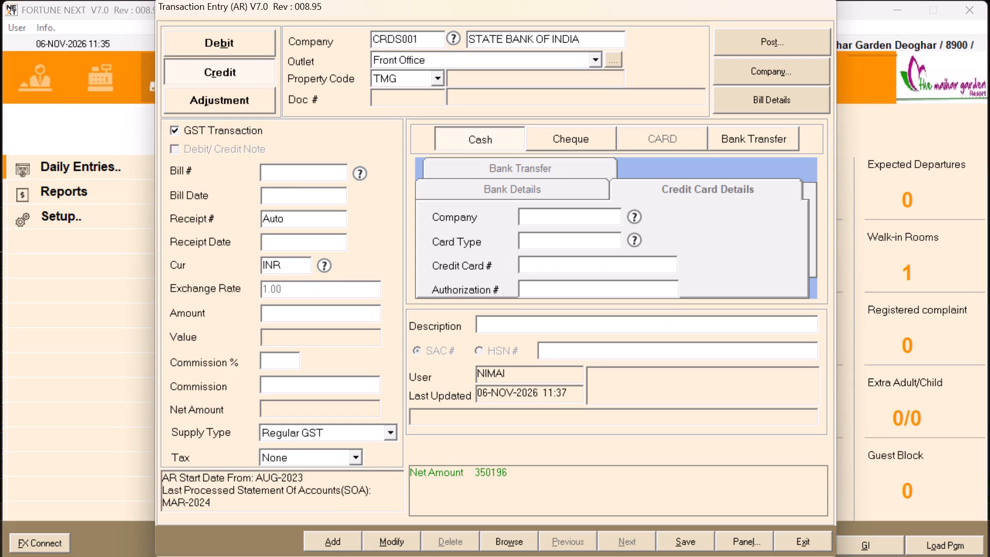
text(1204)
key(Return)
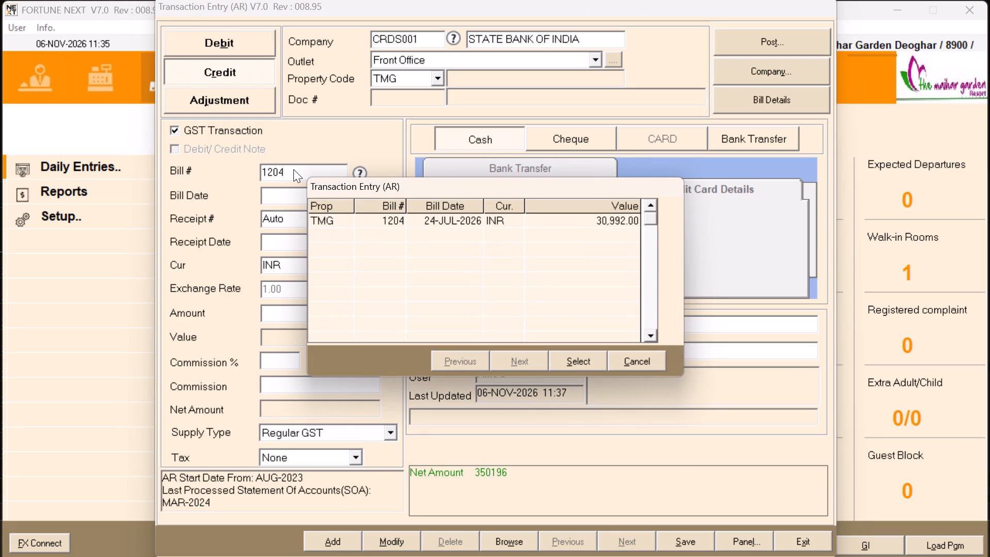
key(Return)
Accept 06-NOV-2026 as the receipt date in INR and set the amount to 30992.
key(Return)
key(Return)
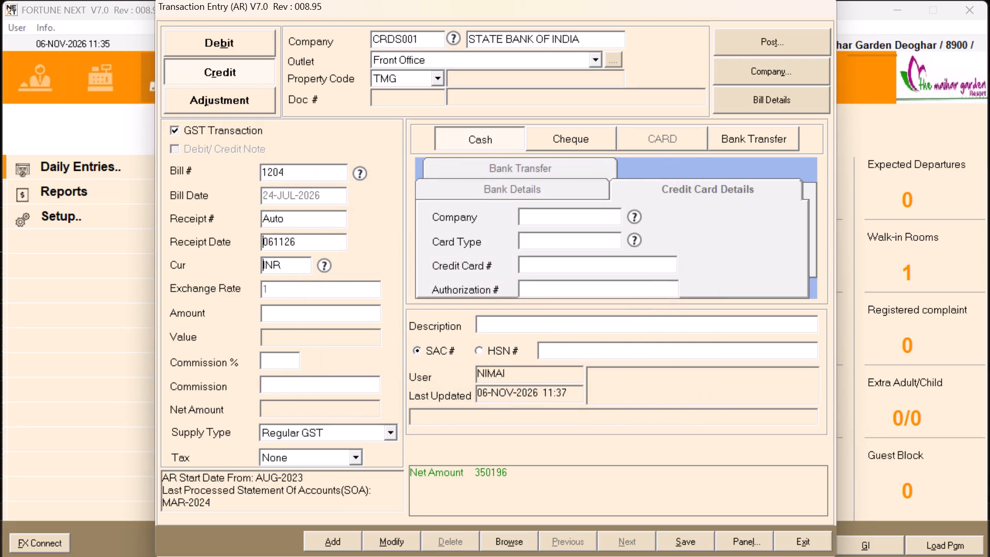
key(Return)
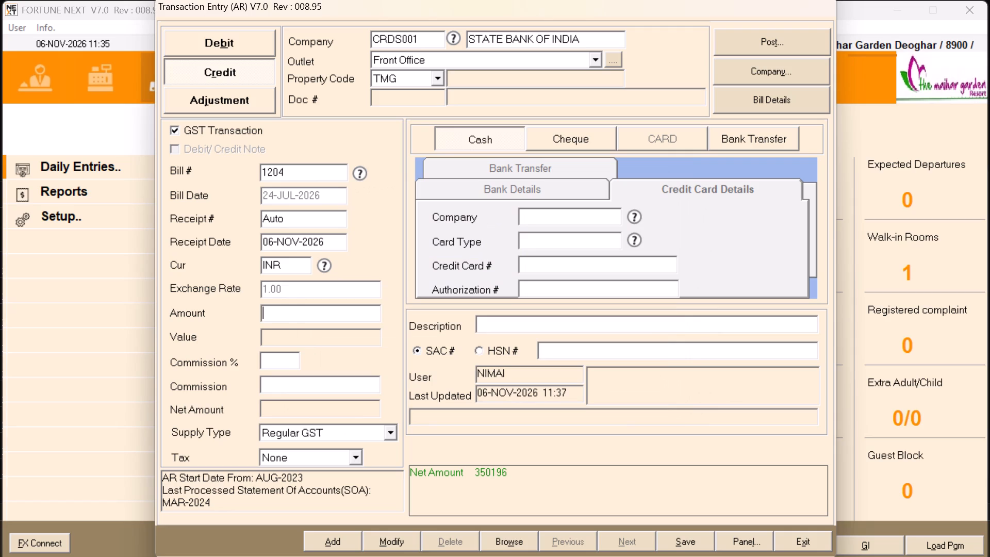
text(30992)
key(Return)
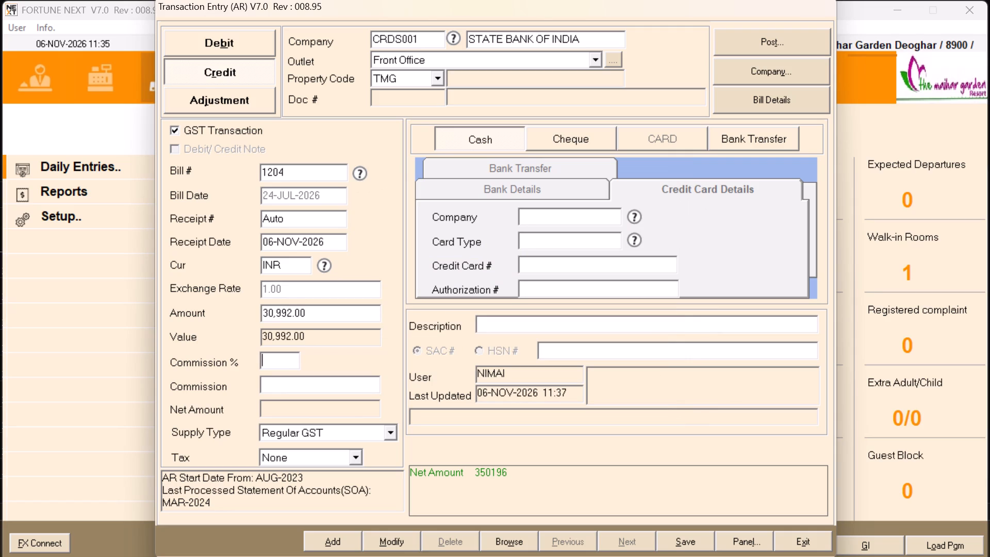
Total the commission and tax columns for bill 1204's two CRD rows in the settlement report and enter 658.28 as the entry's commission.
key(Return)
key(alt+Tab)
drag(774, 341, 786, 363)
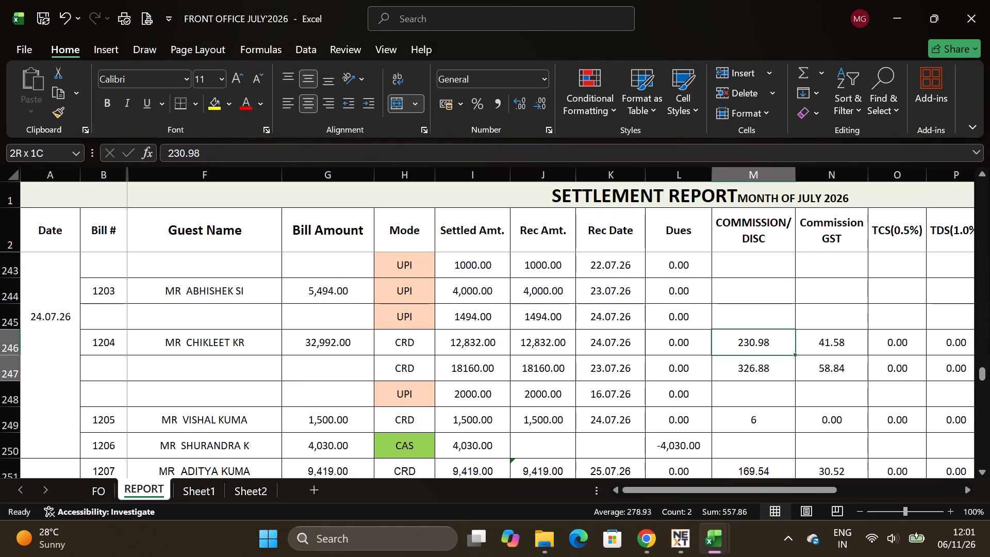
drag(786, 363, 949, 364)
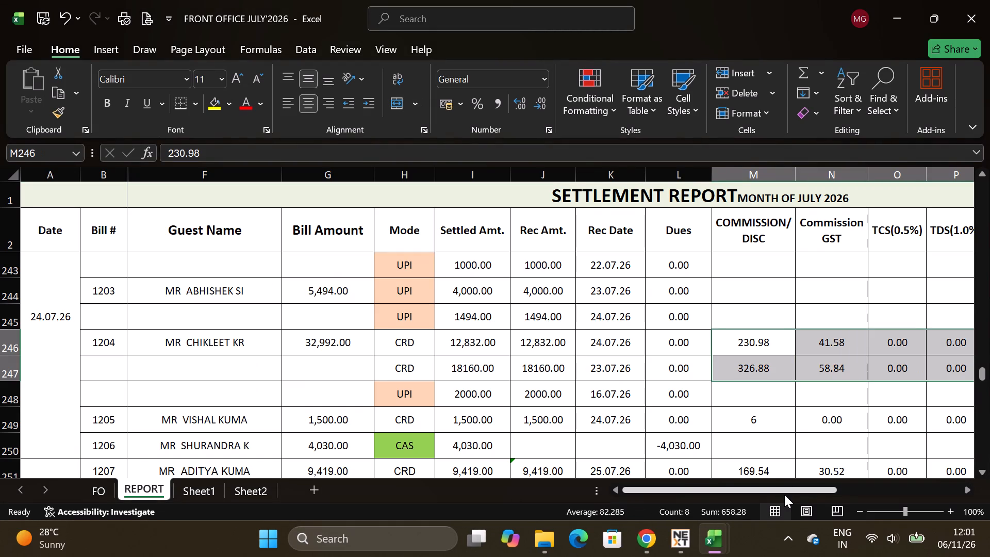
drag(784, 495, 824, 486)
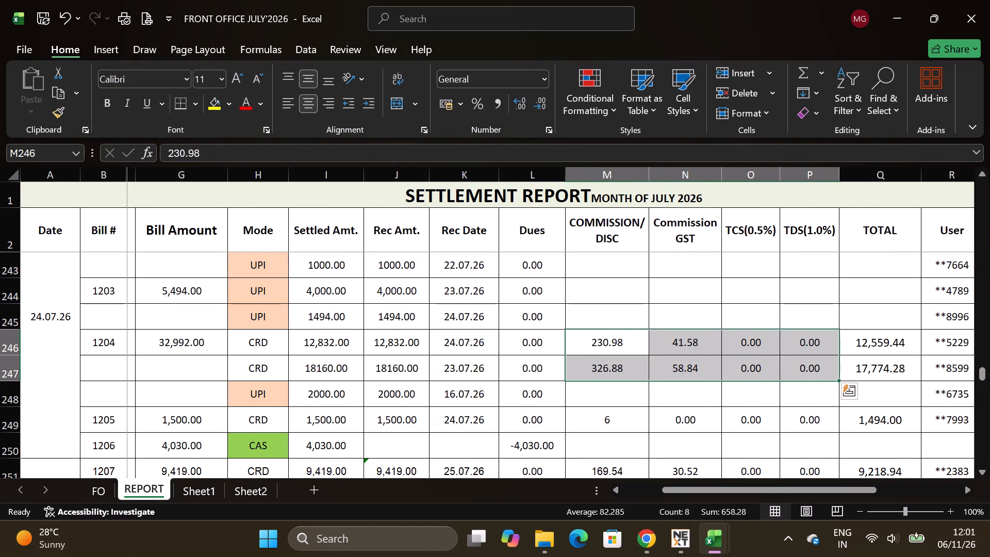
key(alt+Tab)
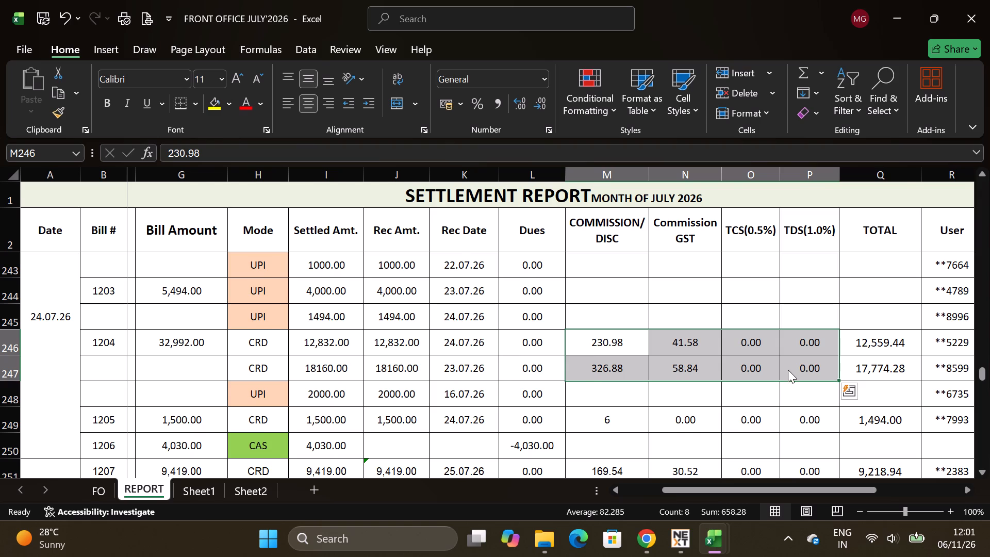
key(6)
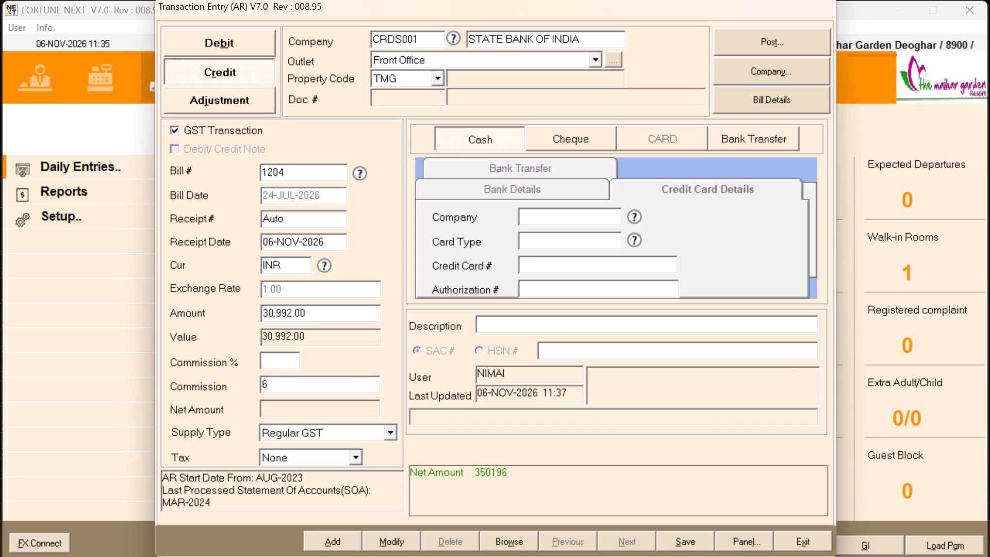
text(58.28)
key(Return)
Check the combined TOTAL of bill 1204's two CRD rows in the settlement report against the entry's net amount.
key(alt+Tab)
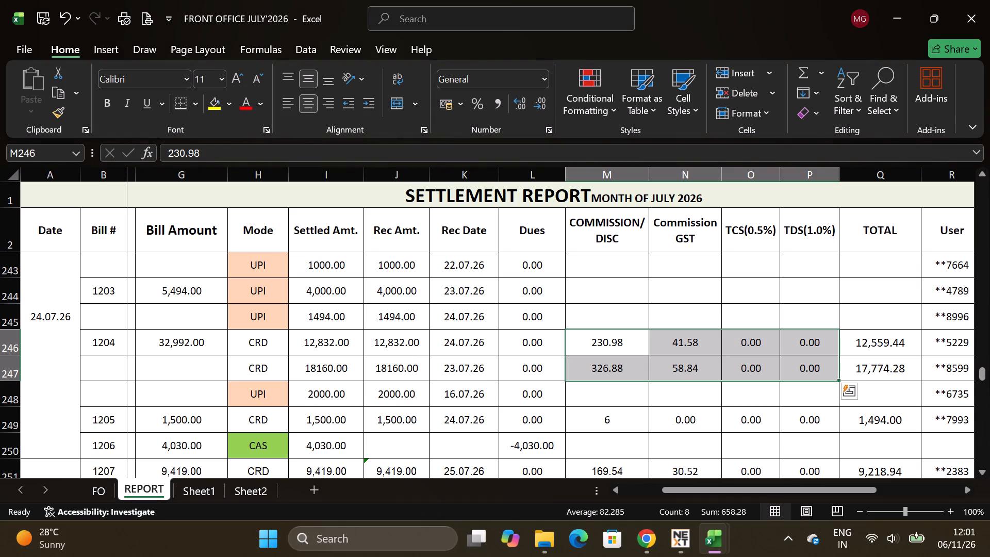
drag(892, 343, 889, 371)
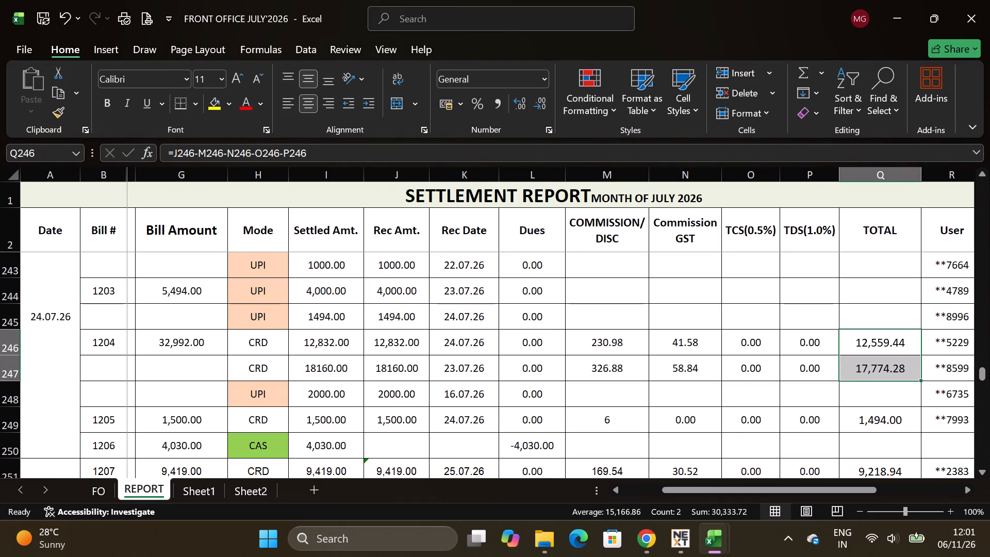
key(alt+Tab)
Set the supply type to Non GST and keep the tax at None.
click(315, 434)
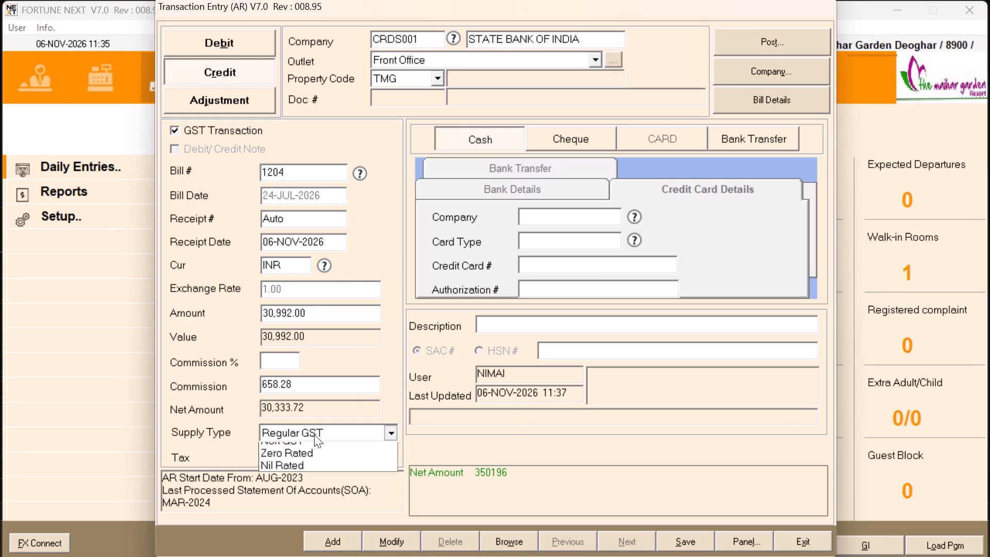
click(309, 470)
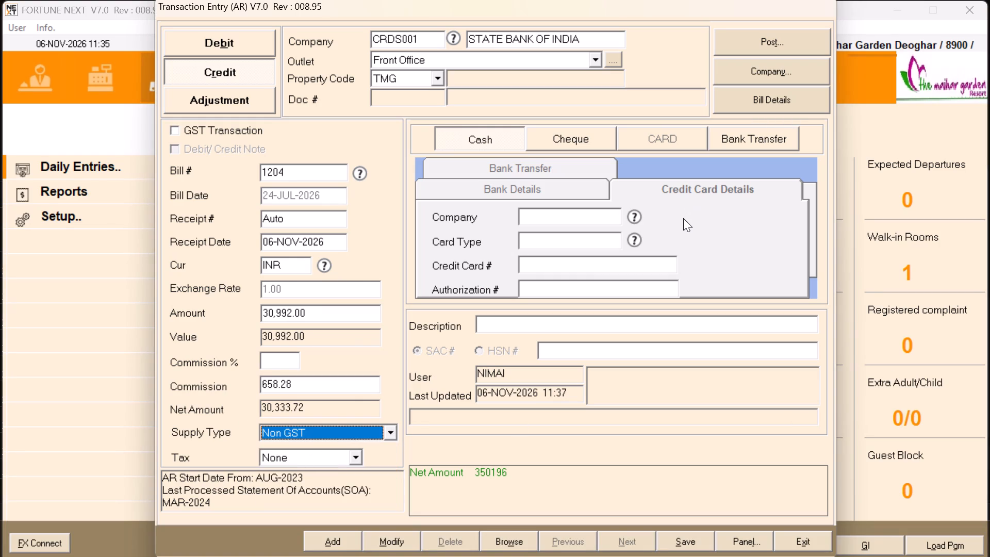
key(Return)
key(Return)
Set the payment mode to Bank Transfer with State Bank of India as the bank and DEOGHAR as the branch.
key(Right)
key(Right)
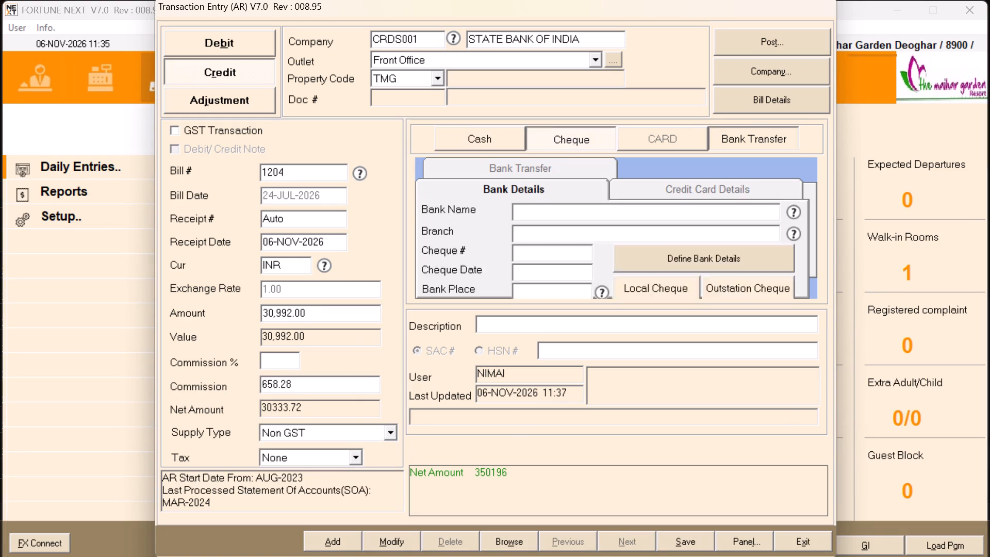
key(Return)
key(Return)
key(s)
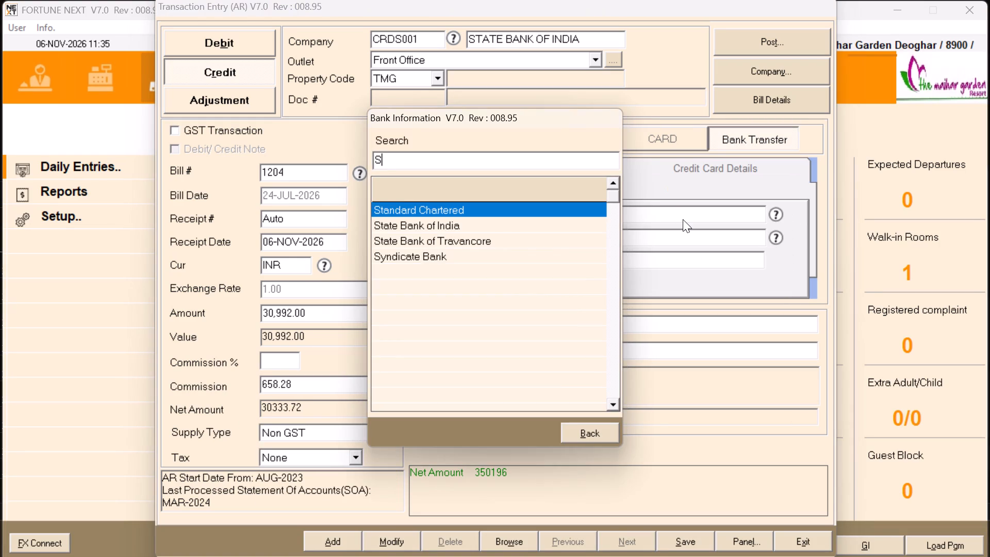
click(497, 230)
key(Return)
key(d)
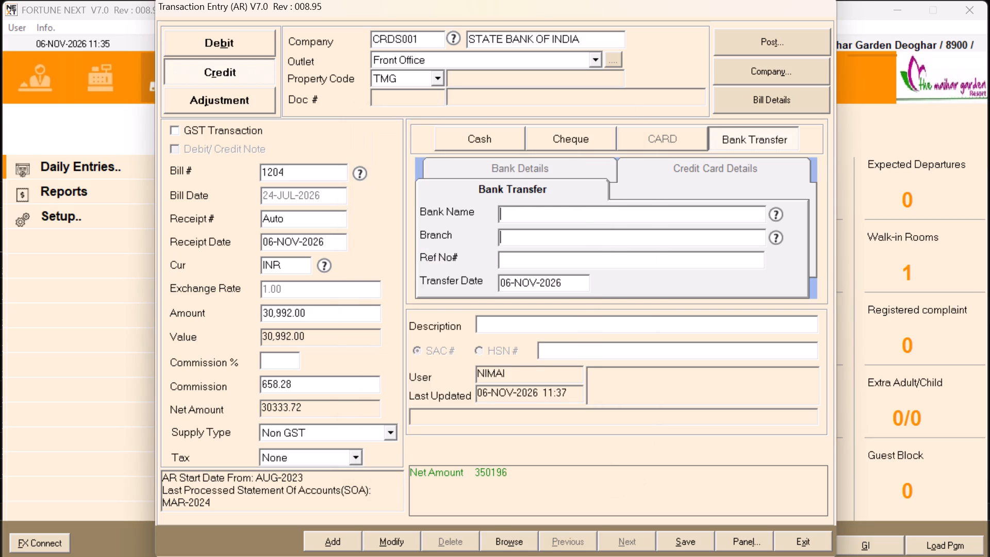
text(EO)
text(GHAR)
key(Return)
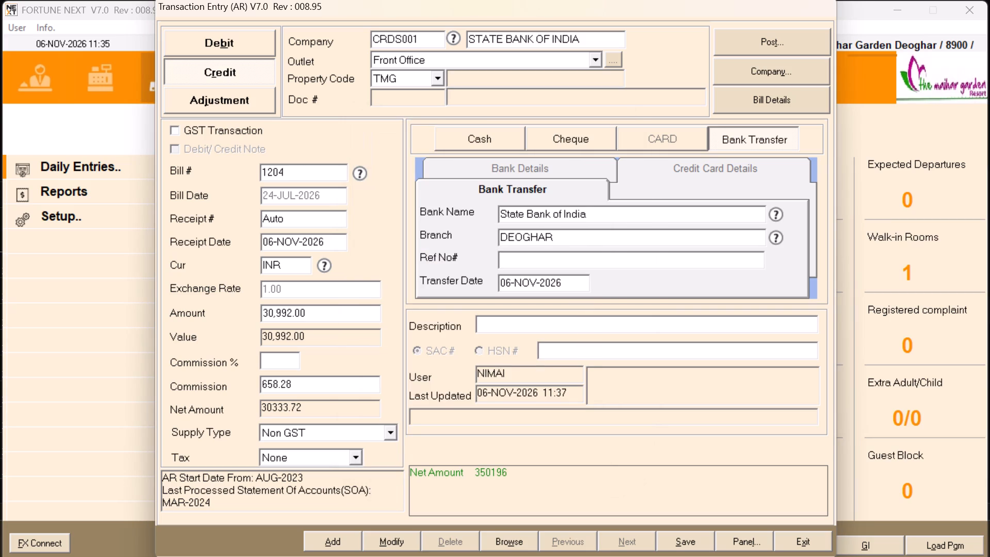
Copy the User column references of bill 1204's two CRD rows from the settlement report into Ref No#, separated by a slash.
key(alt+Tab)
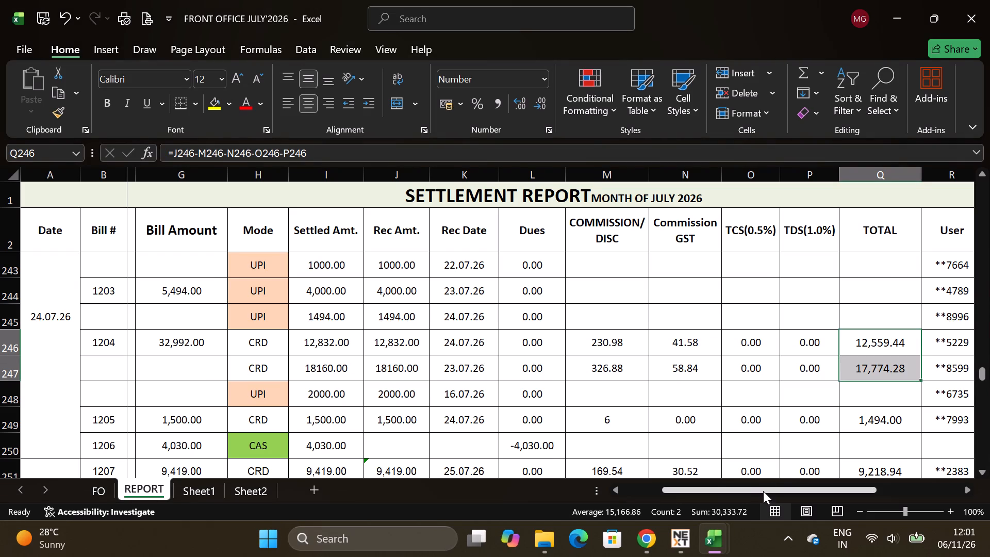
drag(765, 492, 794, 488)
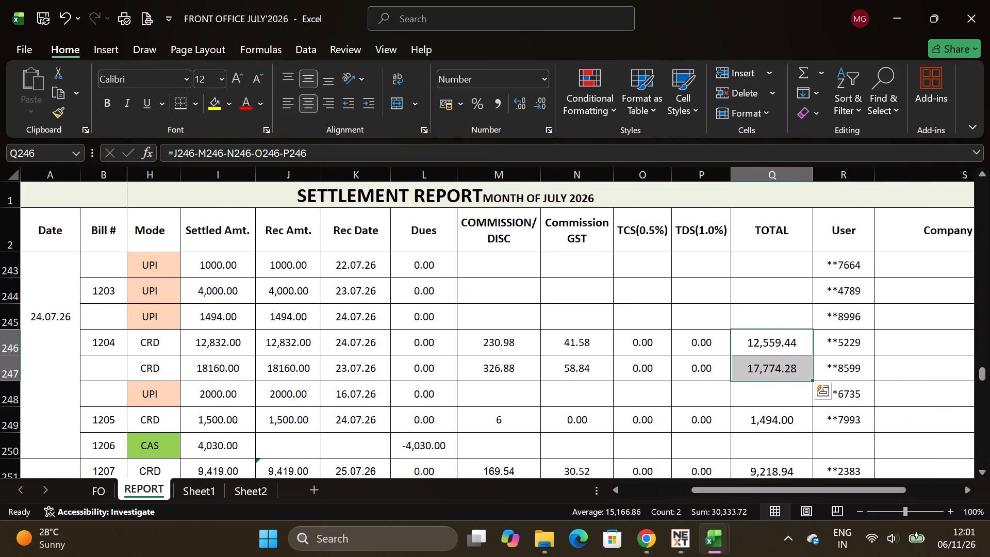
click(862, 351)
key(ctrl+c)
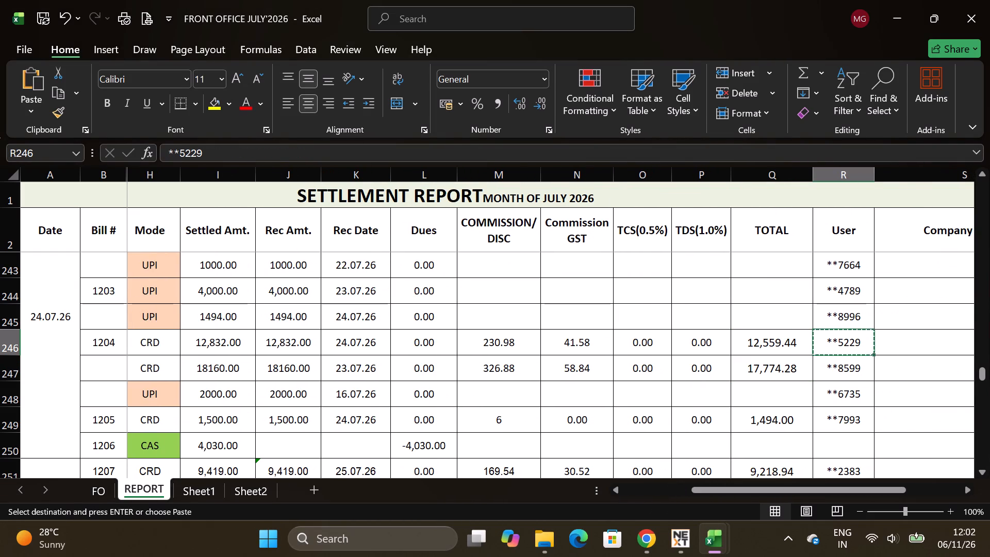
key(alt+Tab)
key(ctrl+v)
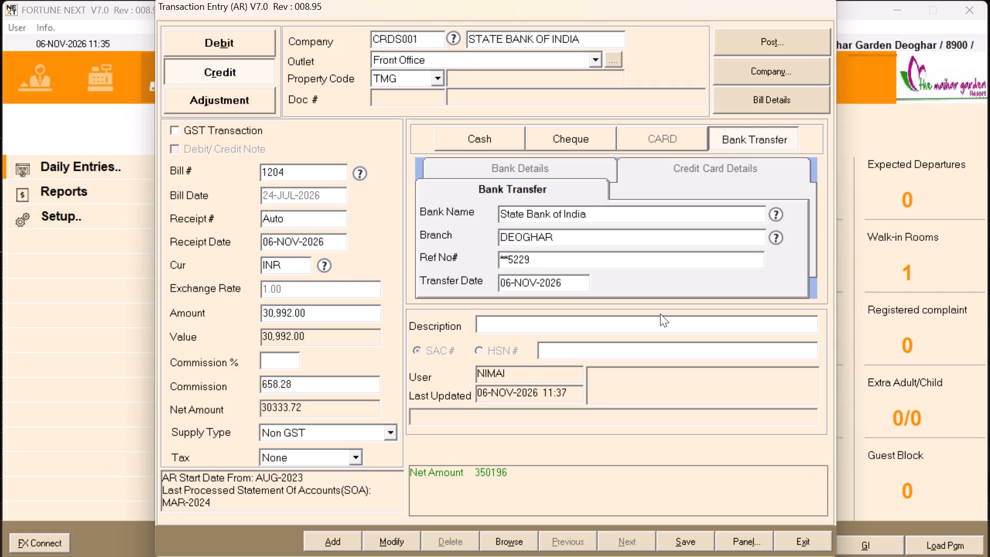
key(slash)
key(alt+Tab)
click(844, 371)
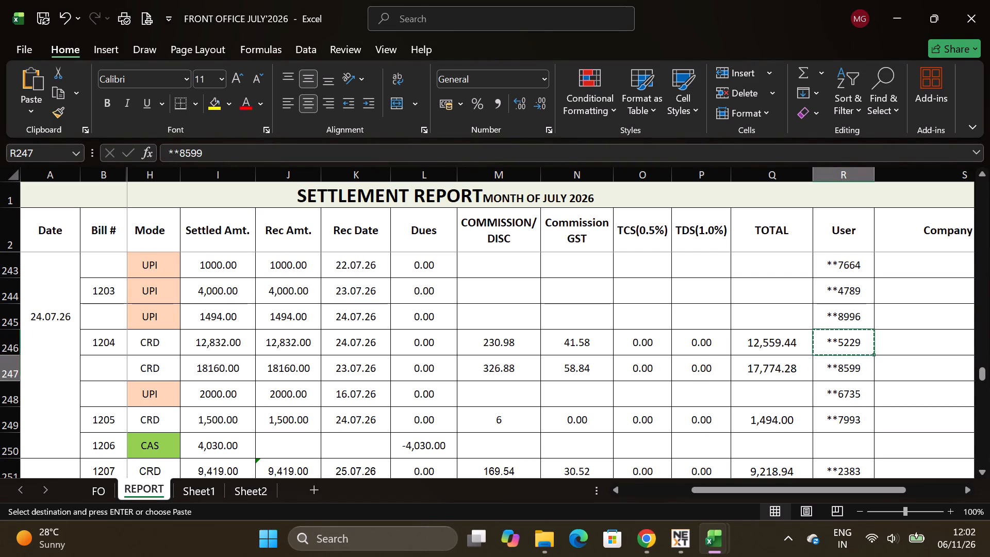
key(ctrl+c)
key(alt+Tab)
key(ctrl+v)
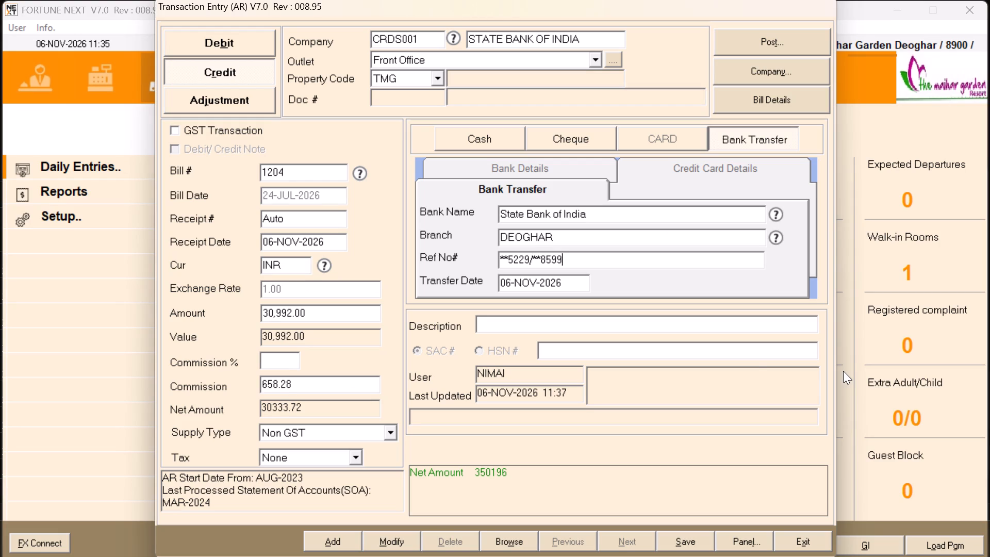
Consult bill 1204's Rec Date in the FRONT OFFICE JULY'2026 settlement report and set the Transfer Date to 24-JUL-2026.
key(alt+Tab)
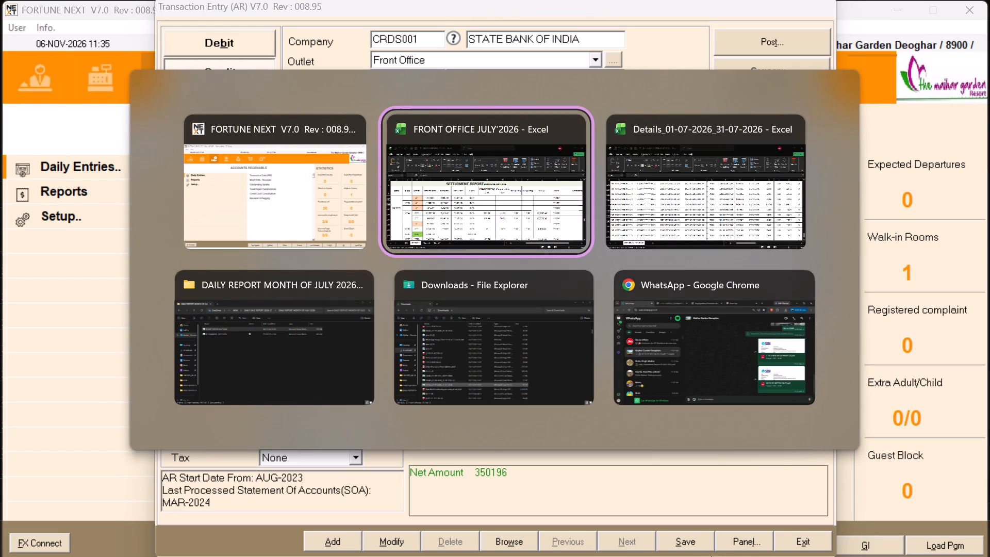
key(alt+Tab)
click(678, 539)
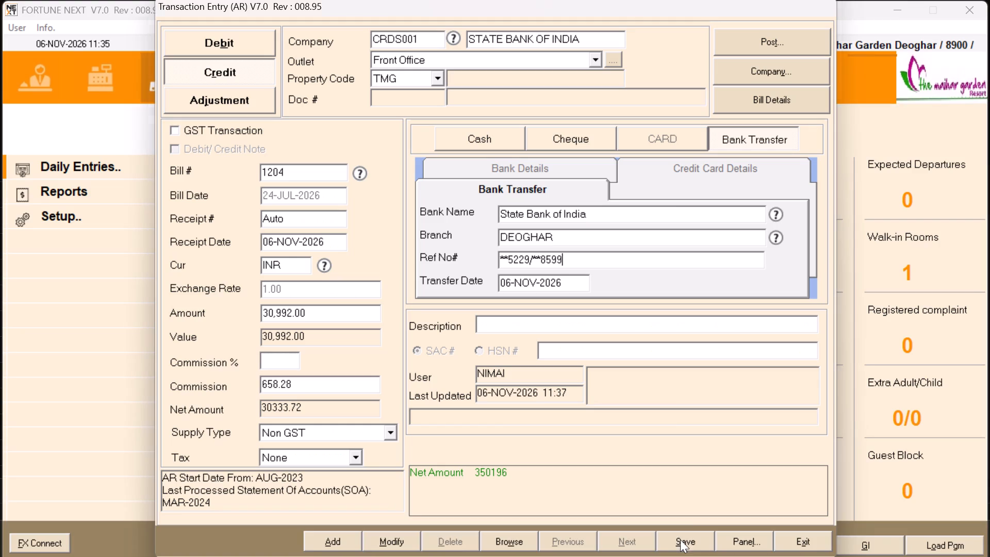
key(alt+Tab)
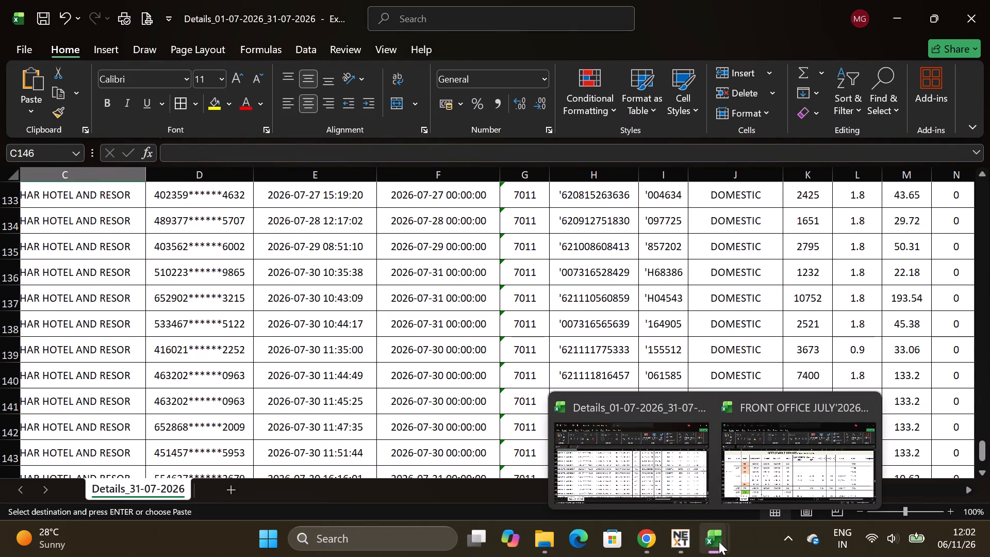
click(760, 476)
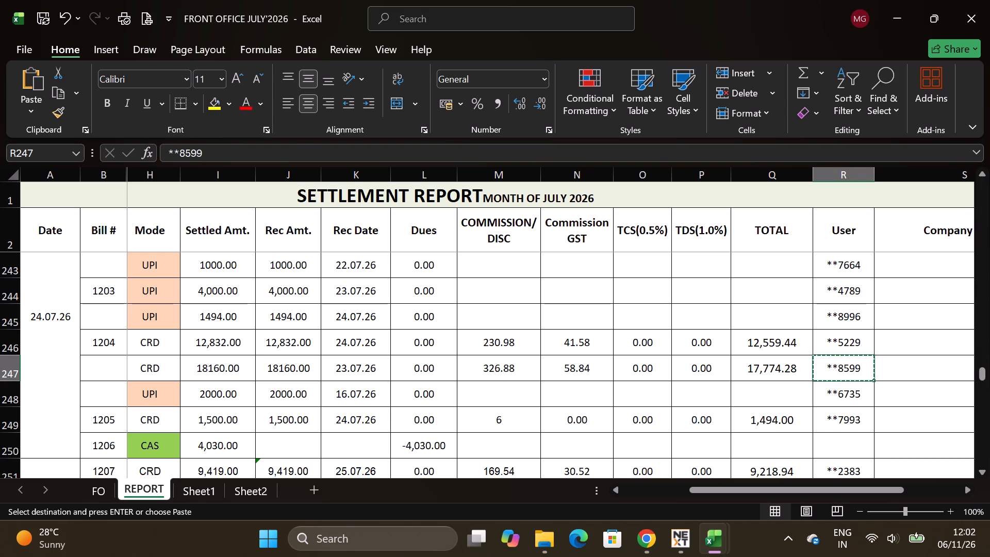
click(679, 546)
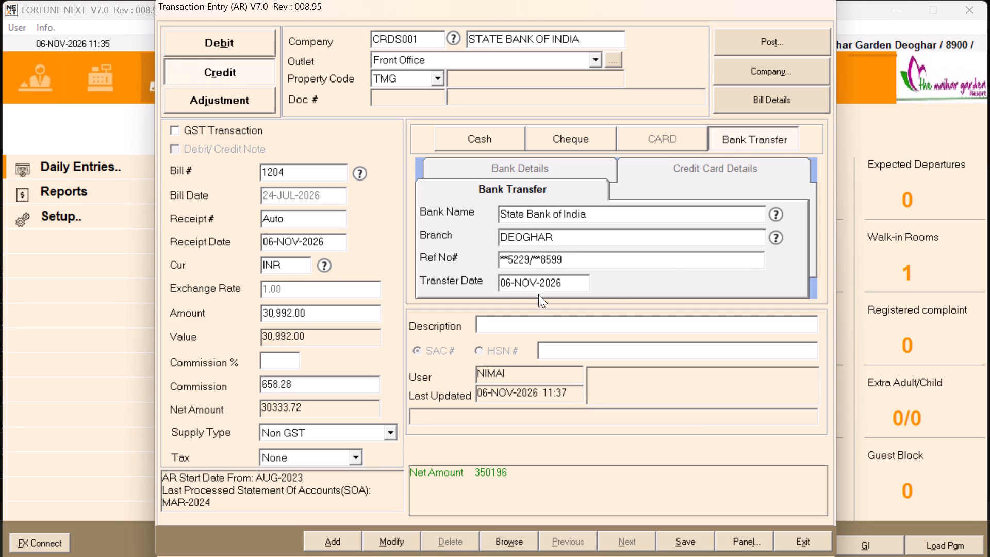
click(500, 282)
click(515, 284)
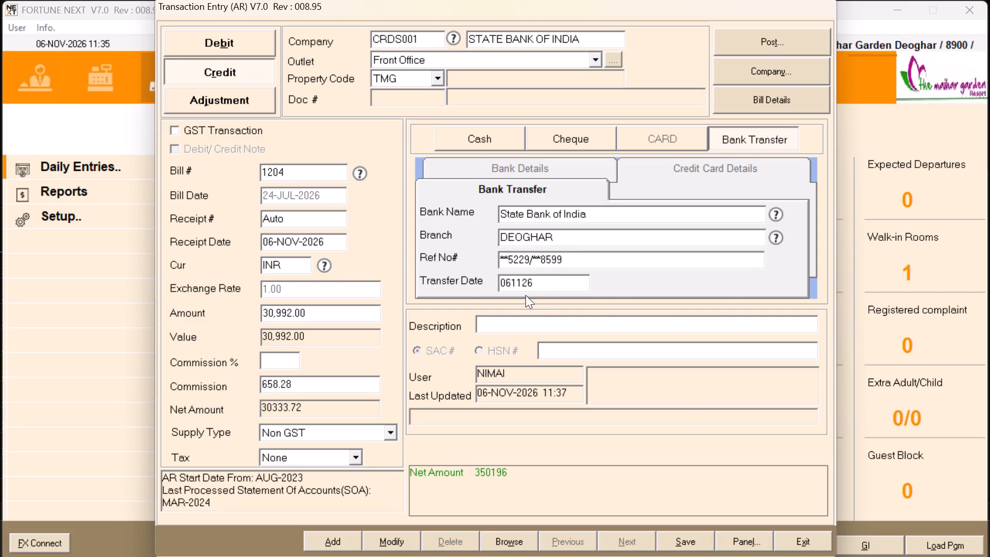
click(521, 284)
key(BackSpace)
key(BackSpace)
key(BackSpace)
key(BackSpace)
text(24)
text(07)
key(Return)
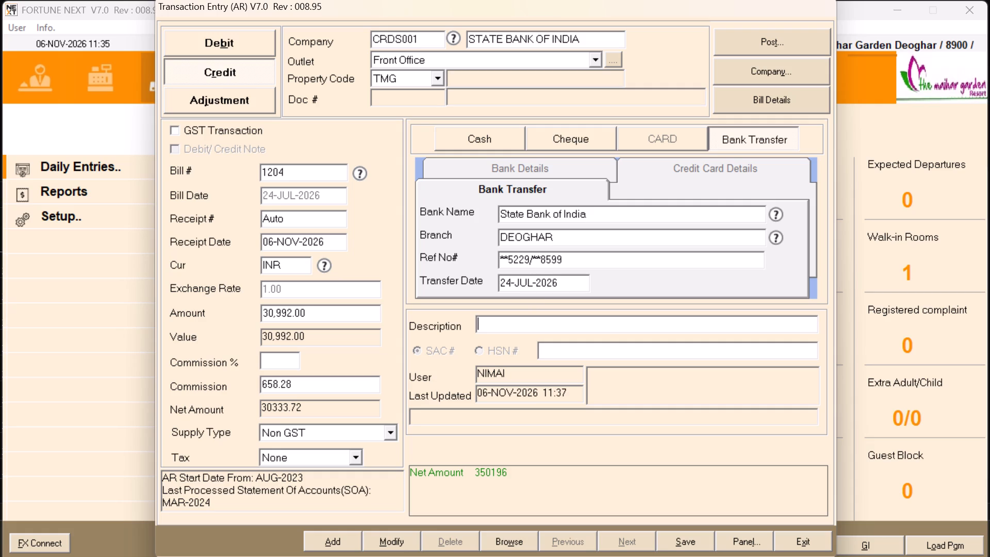
Enter REC FROM CARD as the description and save the bill 1204 entry.
text(REC FR)
text(OM CARD)
key(Return)
key(Return)
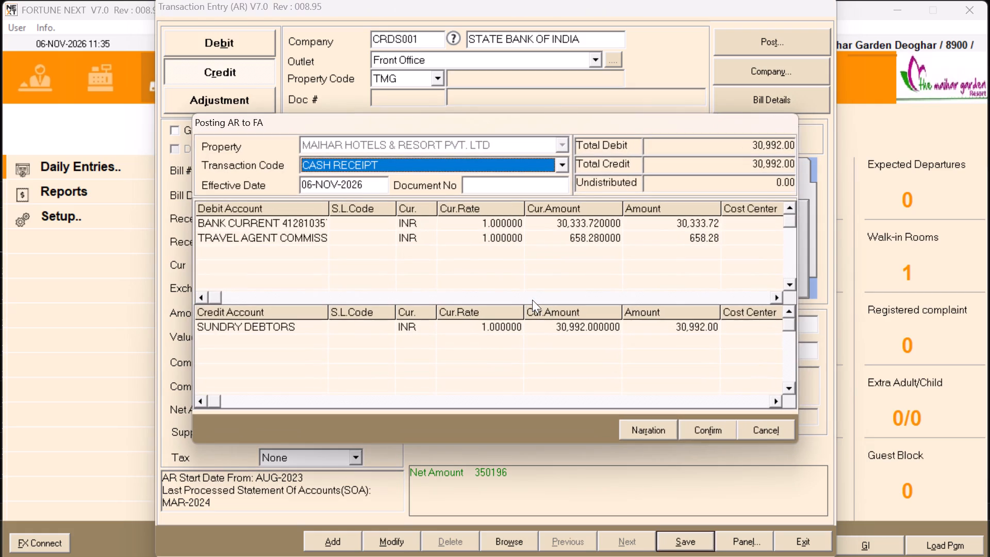
Post bill 1204's entry to FA with transaction code BANK RECEIPT, keeping the default effective date and narration.
key(Down)
key(Tab)
key(Tab)
key(Tab)
key(Tab)
key(Tab)
key(Return)
key(Return)
key(Return)
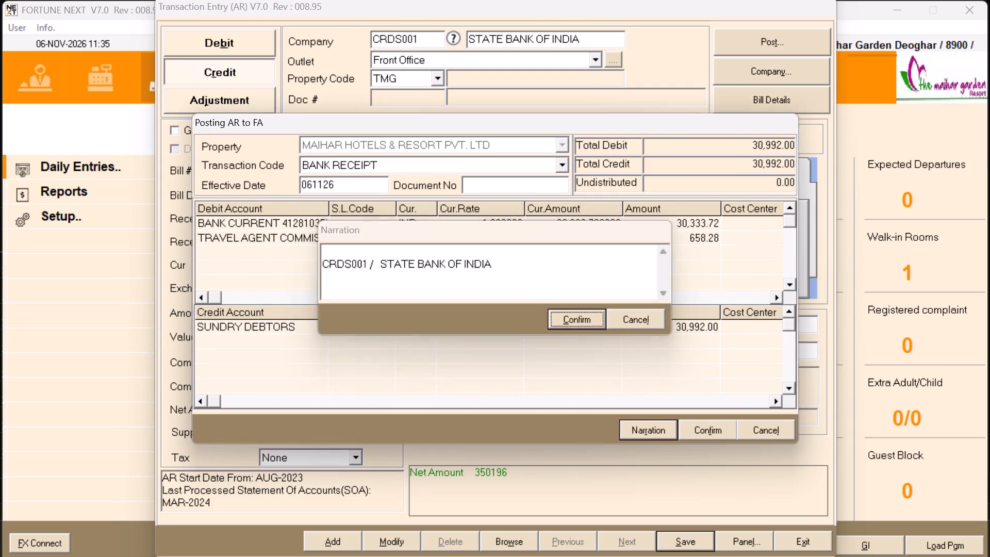
key(Return)
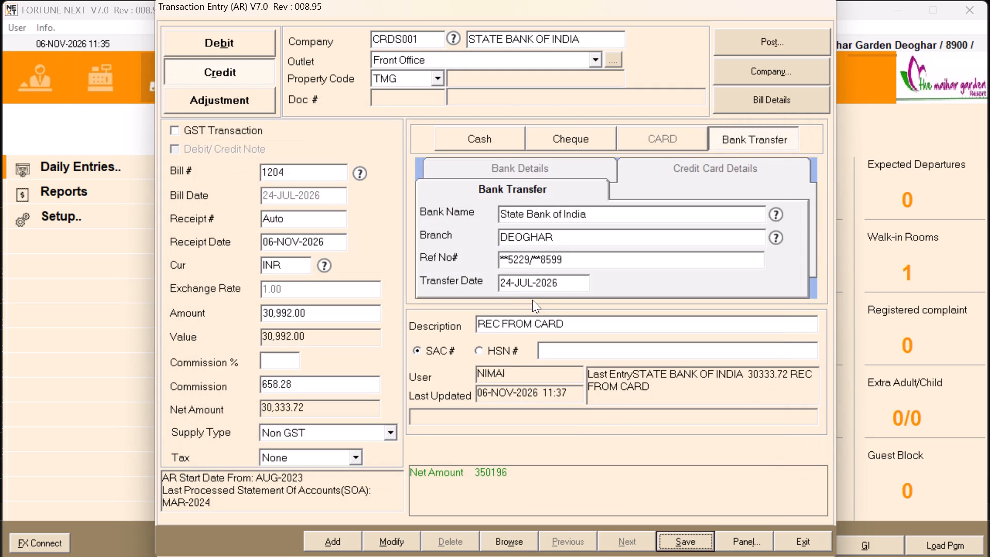
click(606, 227)
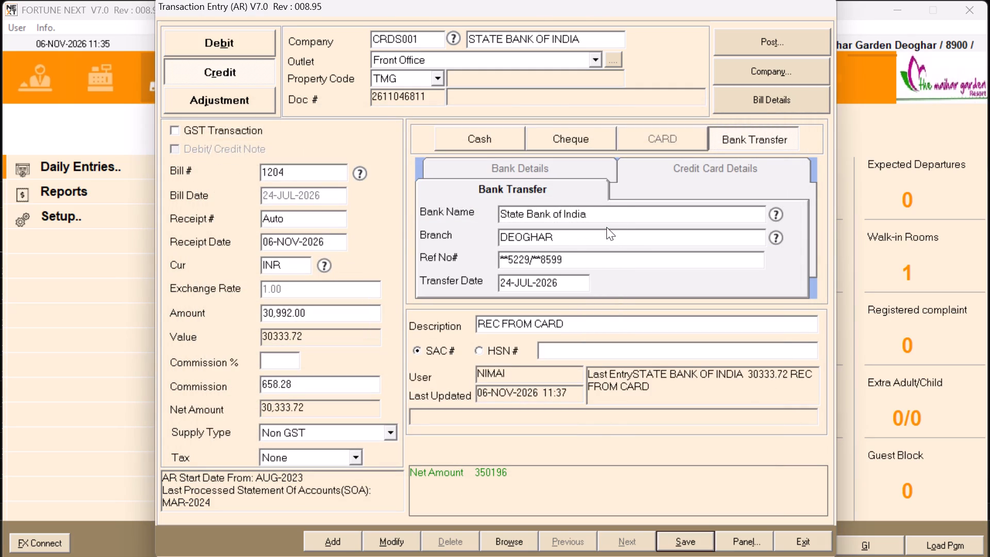
click(604, 318)
Switch to the FRONT OFFICE JULY'2026 workbook, bring bill 1204's guest and bill amount columns into view, and save the workbook.
key(alt+Tab)
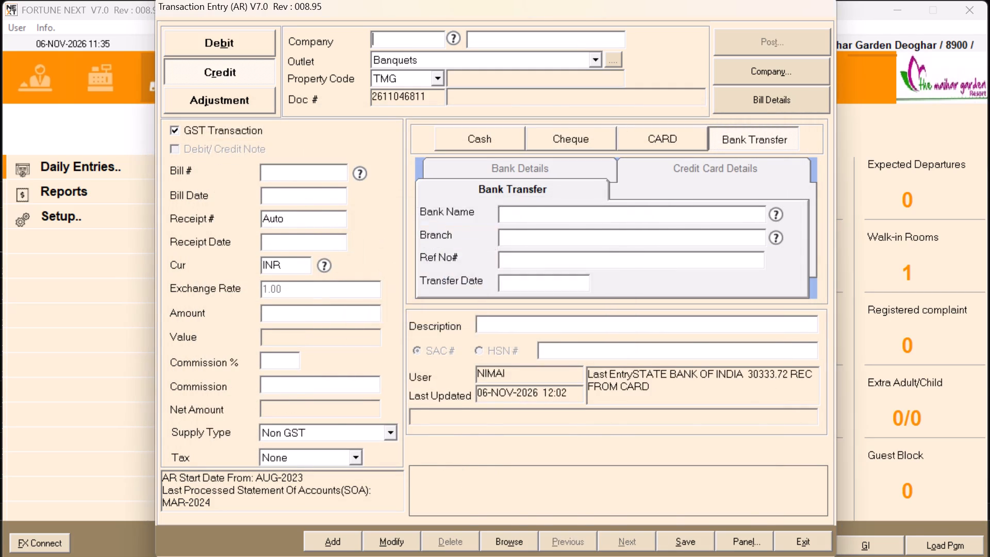
drag(767, 482, 593, 498)
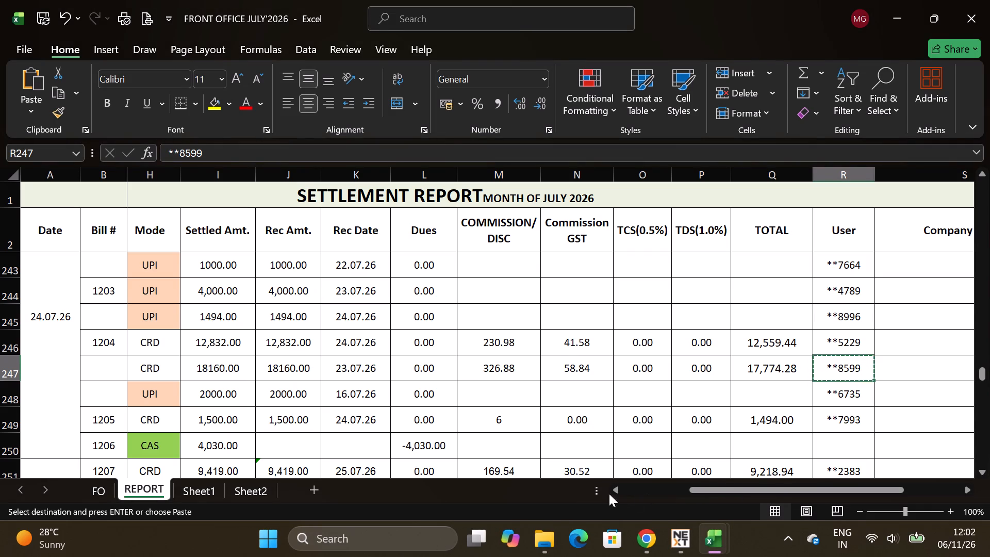
drag(732, 488, 583, 491)
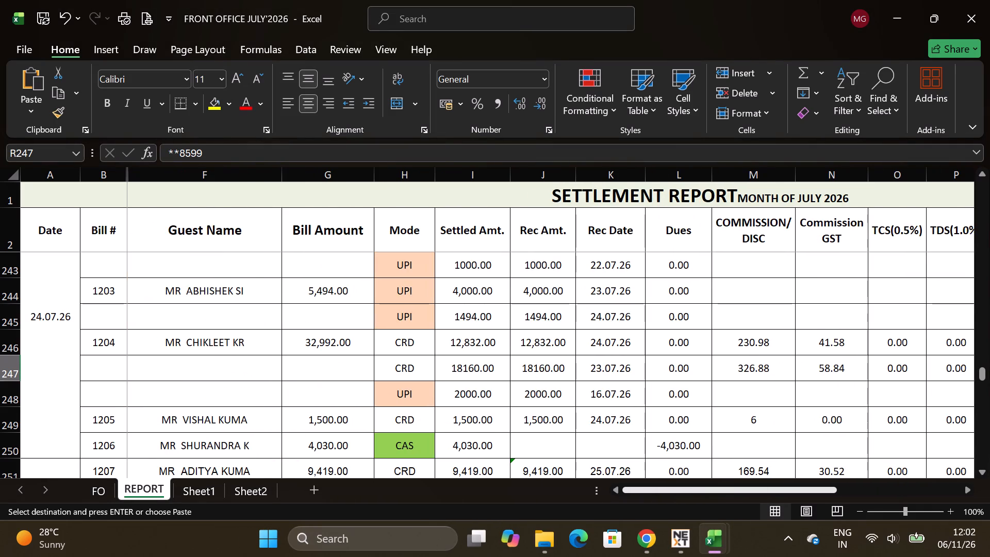
click(356, 380)
key(ctrl+s)
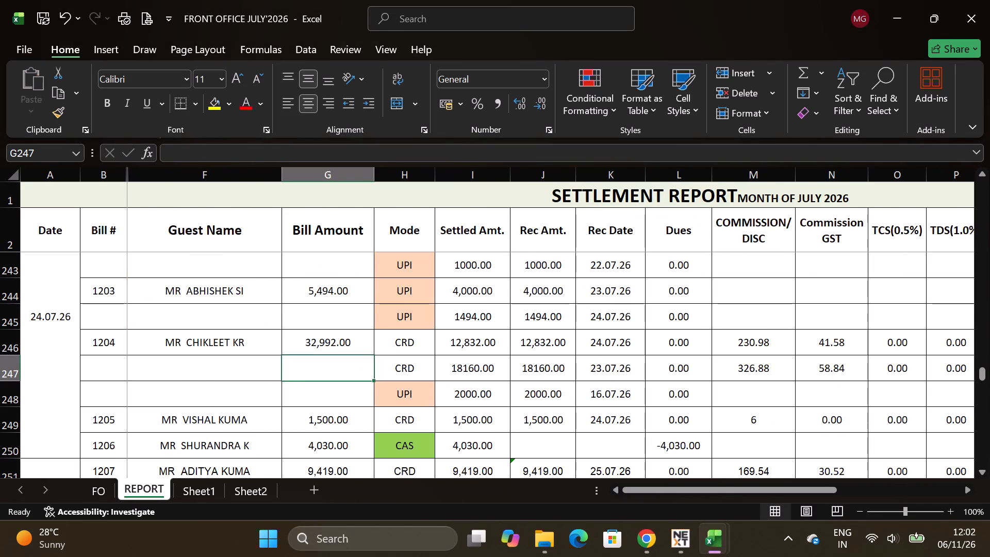
Return to FORTUNE NEXT and start another credit entry for company CRDS001, State Bank of India.
click(680, 540)
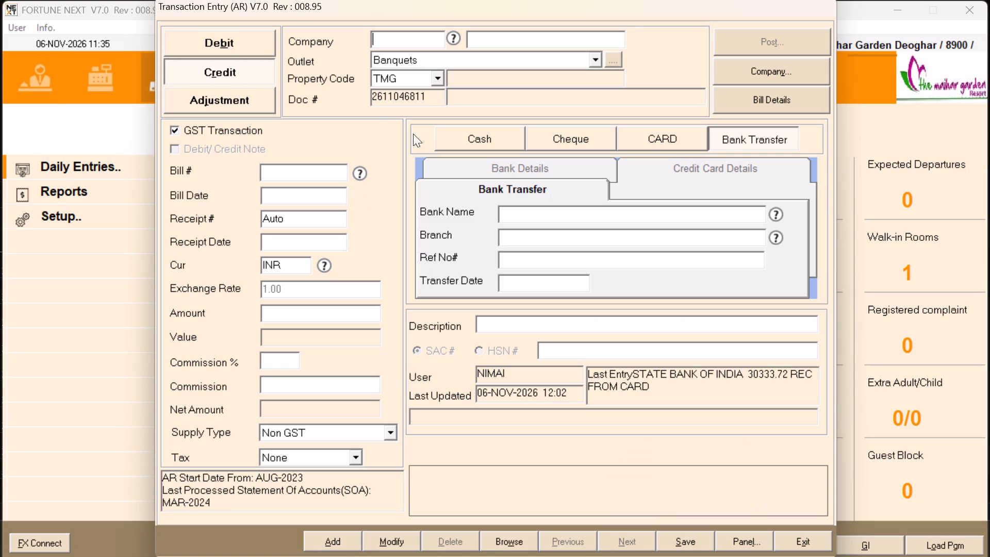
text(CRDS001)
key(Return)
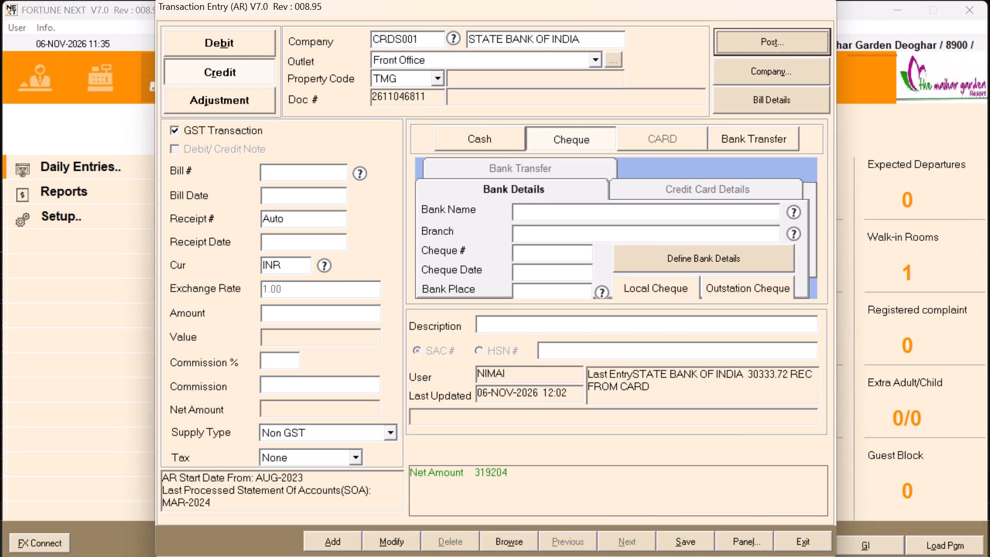
Look through the State Bank of India outstanding bill list to find the July 2026 bills still open.
double_click(312, 172)
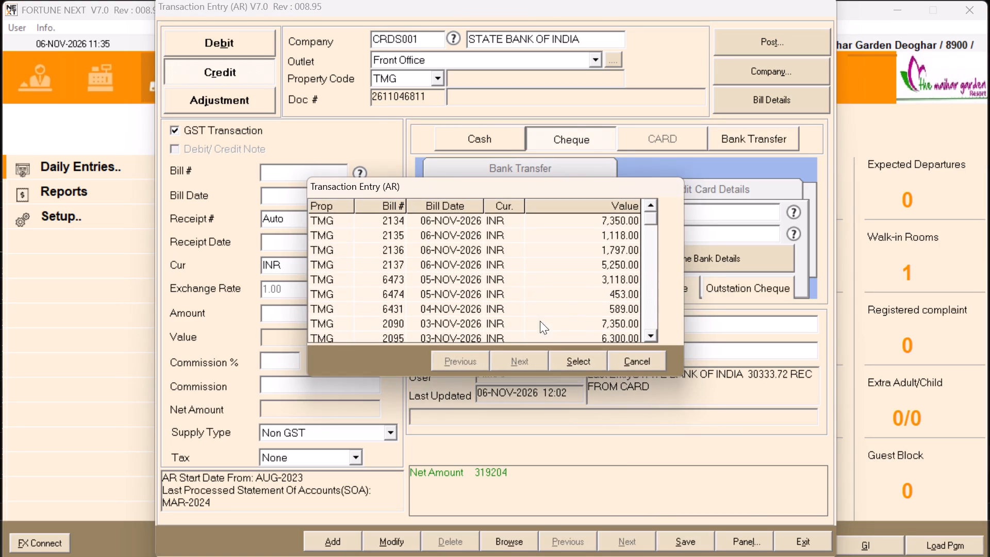
click(645, 334)
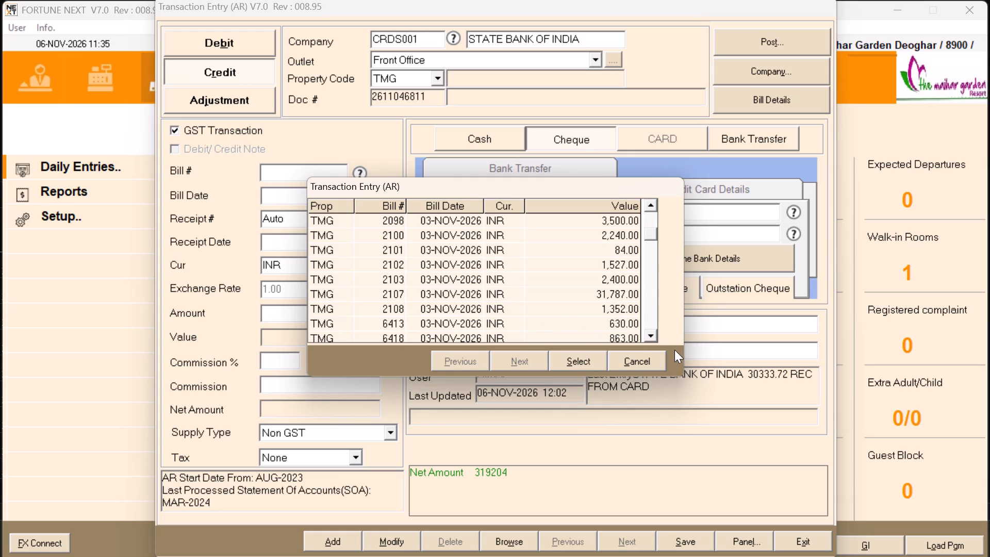
click(646, 333)
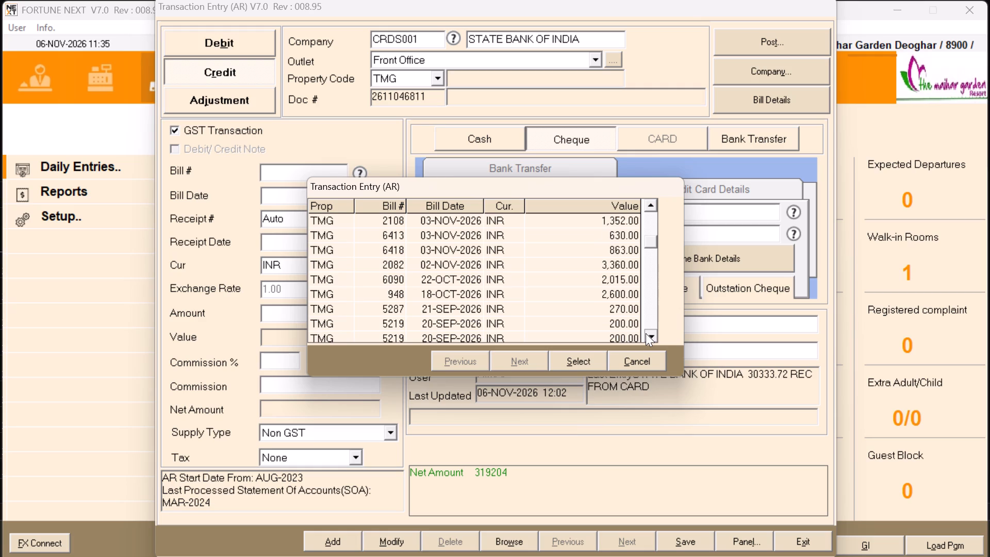
click(646, 333)
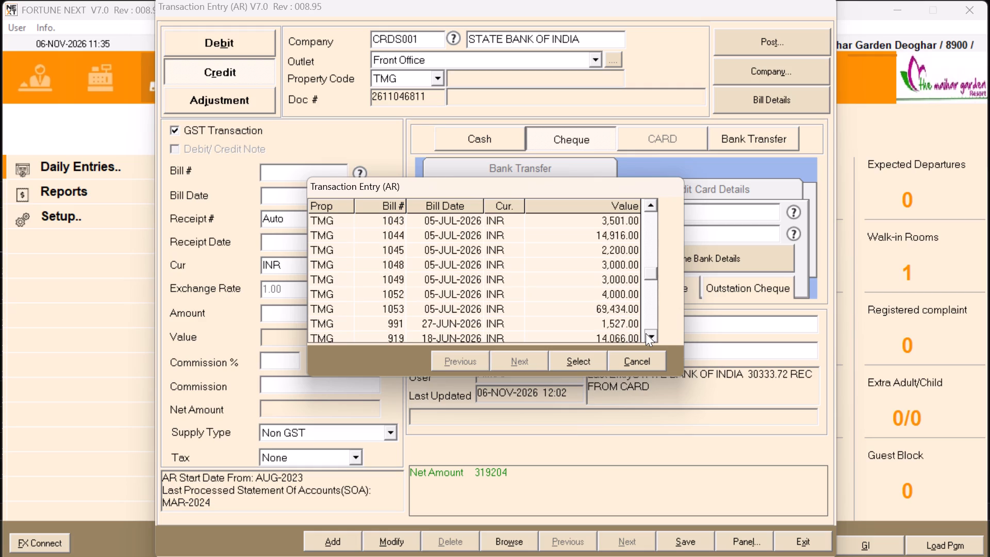
click(646, 333)
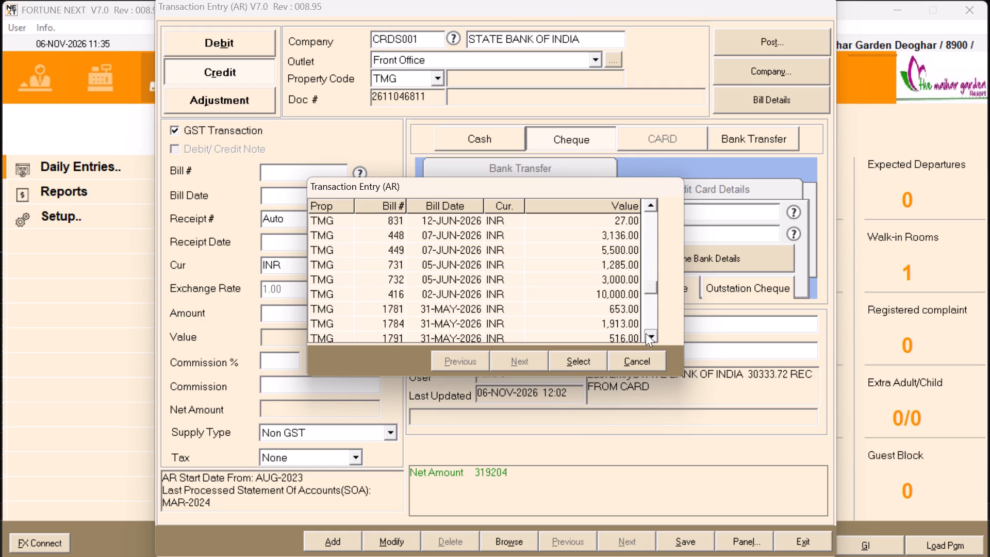
double_click(646, 333)
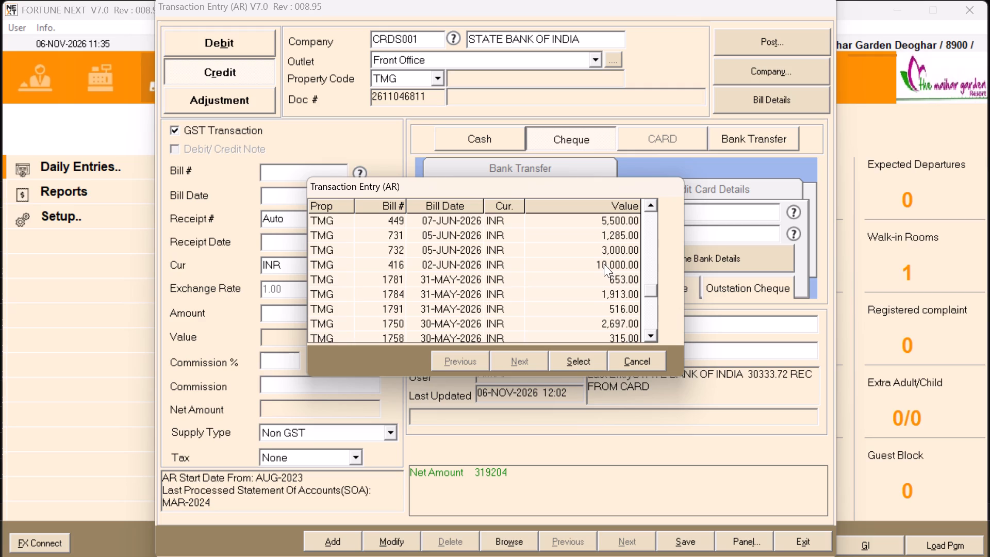
click(653, 335)
click(653, 335)
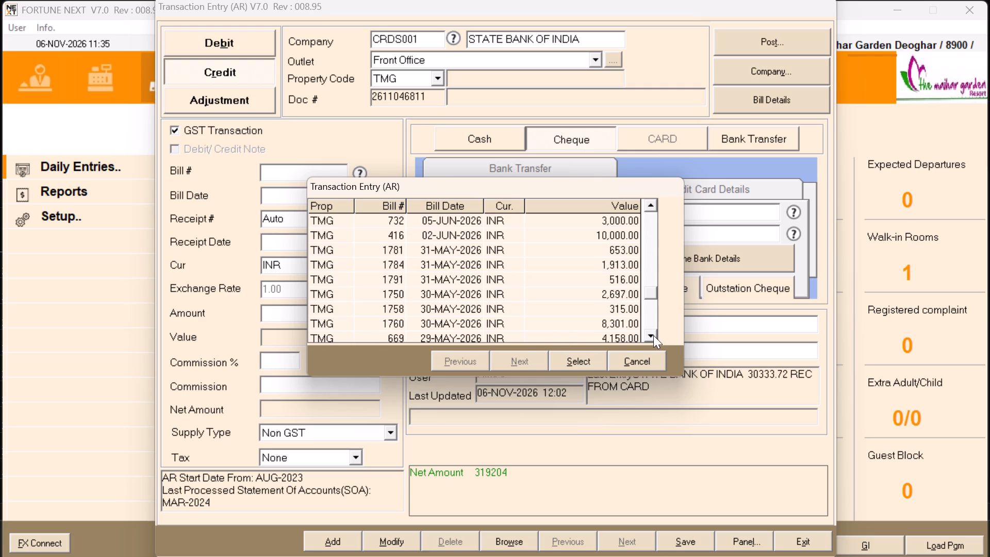
click(653, 335)
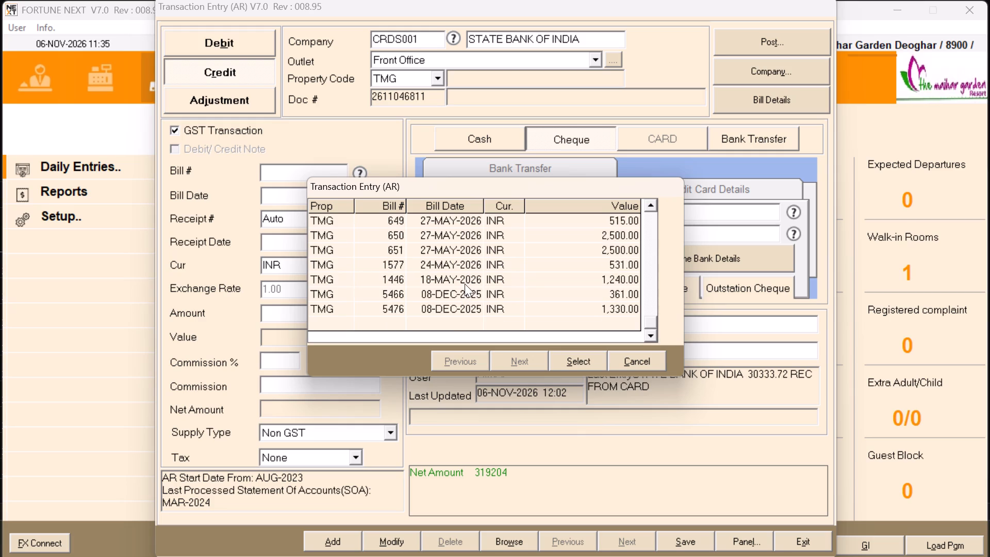
double_click(650, 208)
double_click(650, 208)
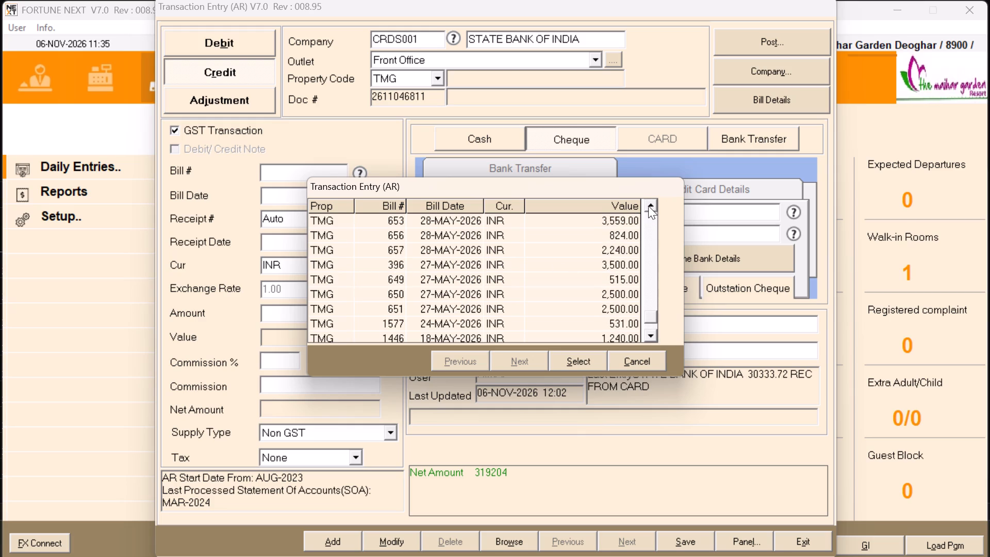
click(649, 206)
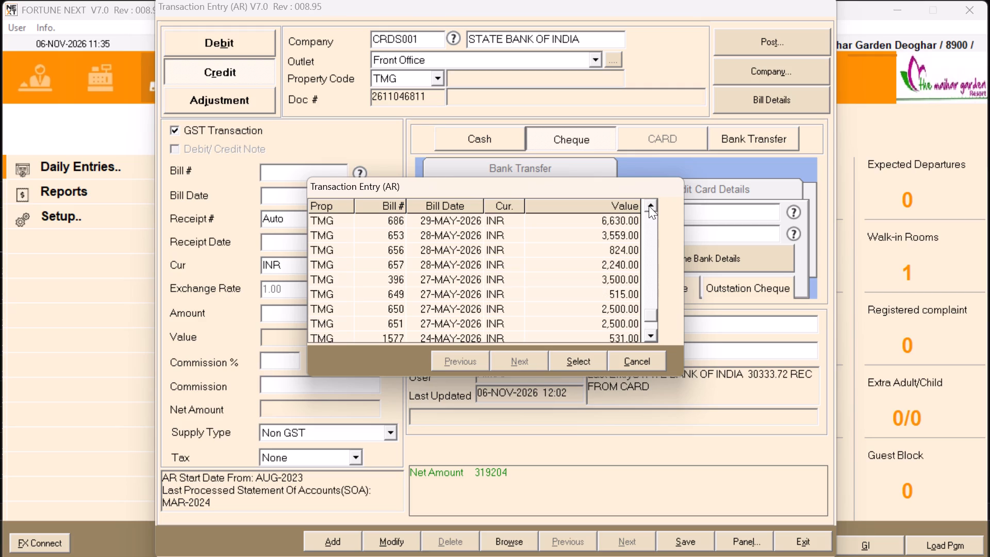
click(649, 206)
triple_click(649, 206)
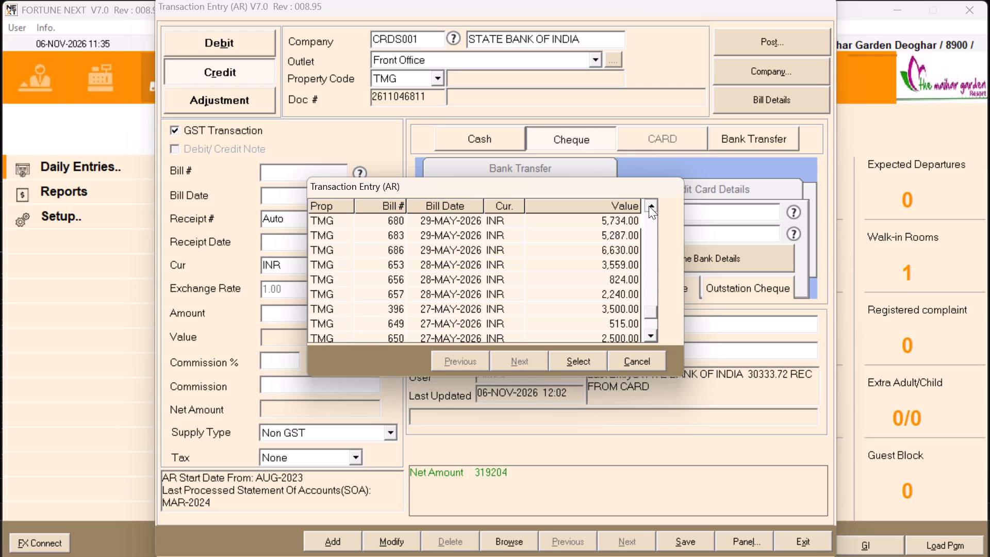
triple_click(649, 206)
triple_click(649, 206)
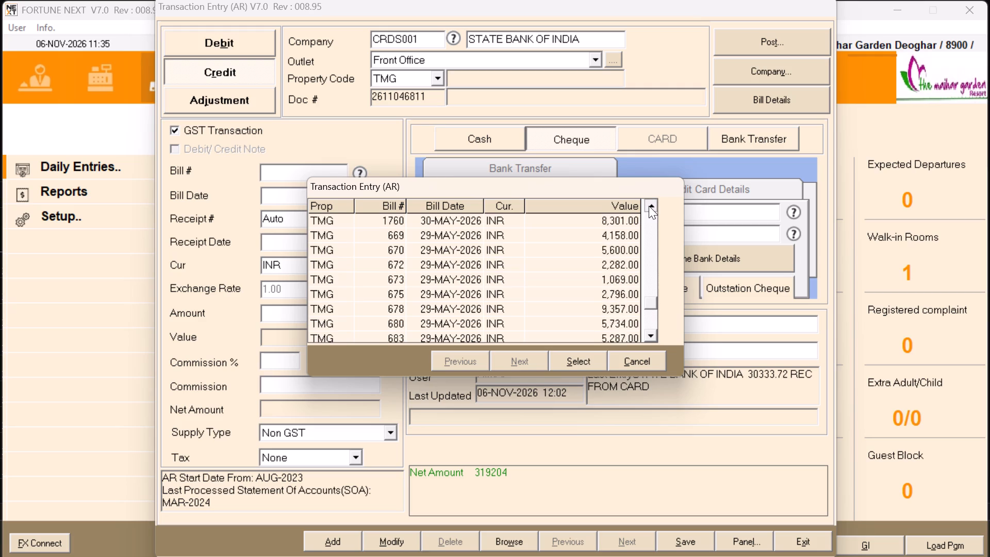
triple_click(649, 206)
click(649, 206)
triple_click(649, 206)
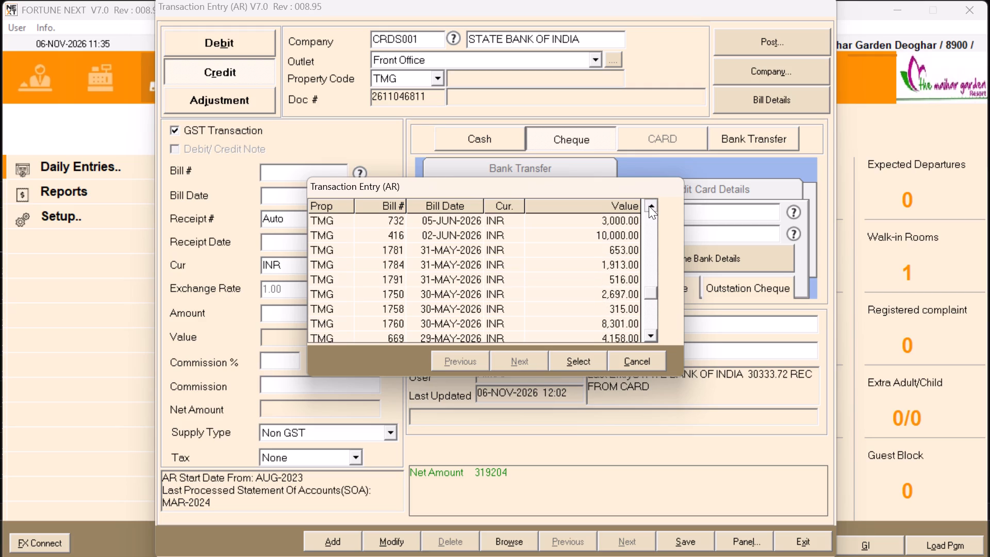
click(649, 206)
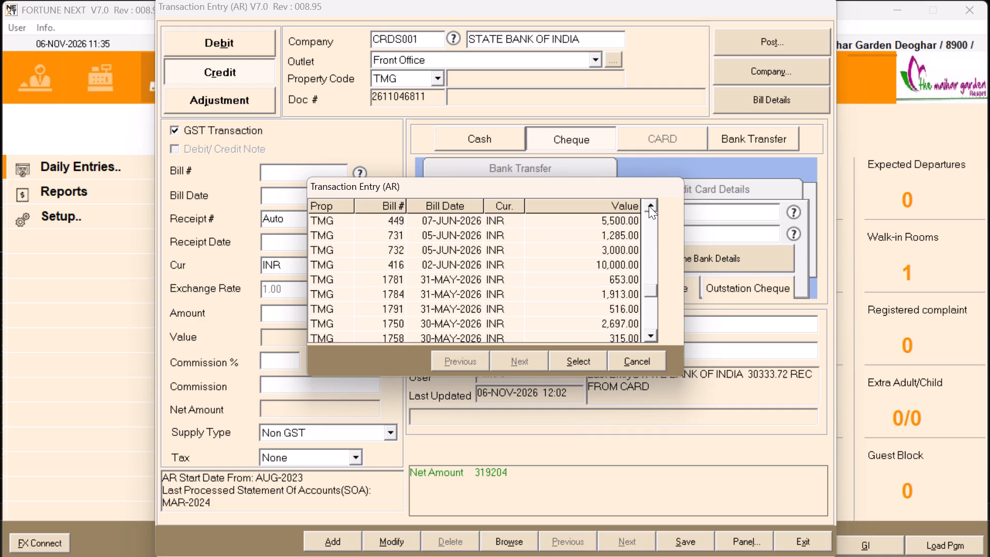
triple_click(649, 206)
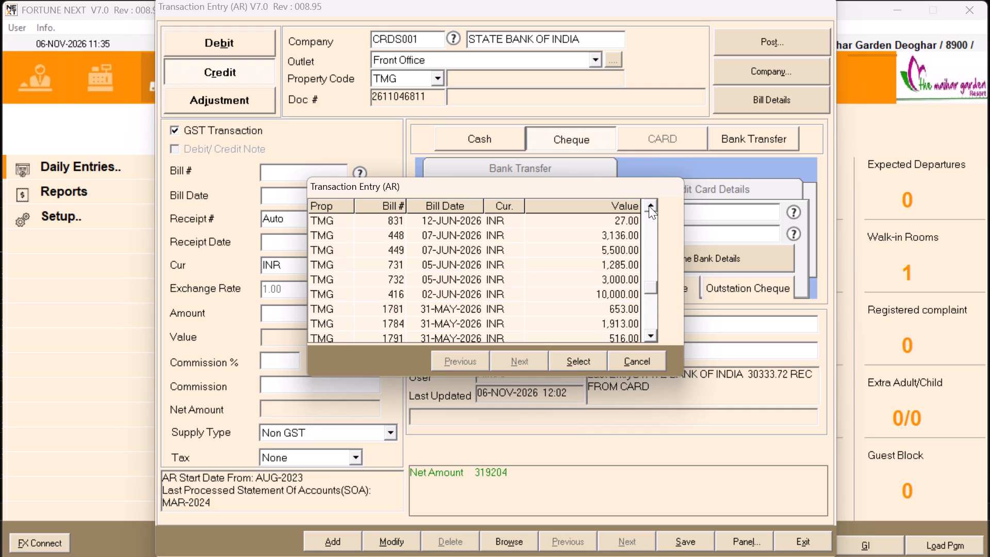
triple_click(649, 206)
click(649, 206)
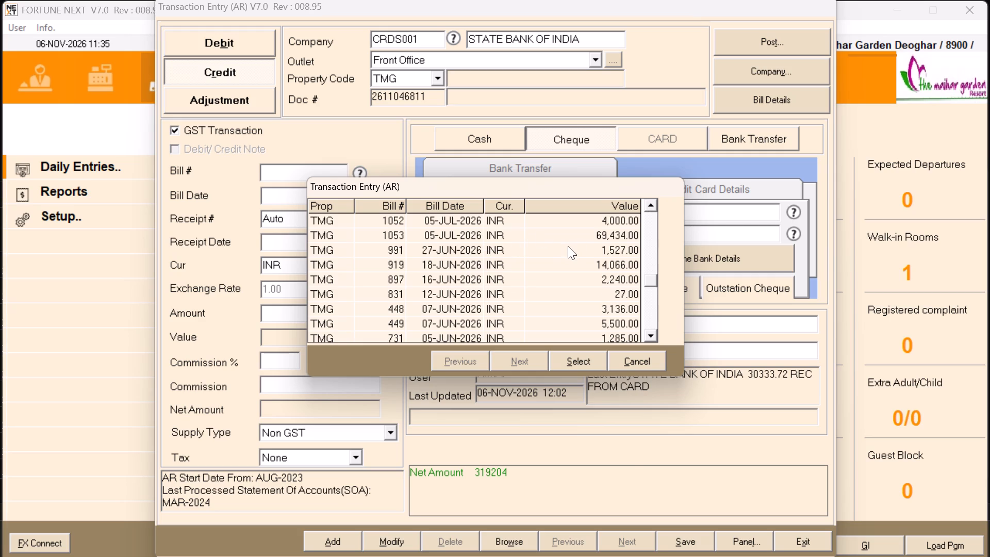
Check bill 1053's card settlement rows in the FRONT OFFICE JULY'2026 workbook against the outstanding bill list in FORTUNE NEXT, and close the list.
key(alt+Tab)
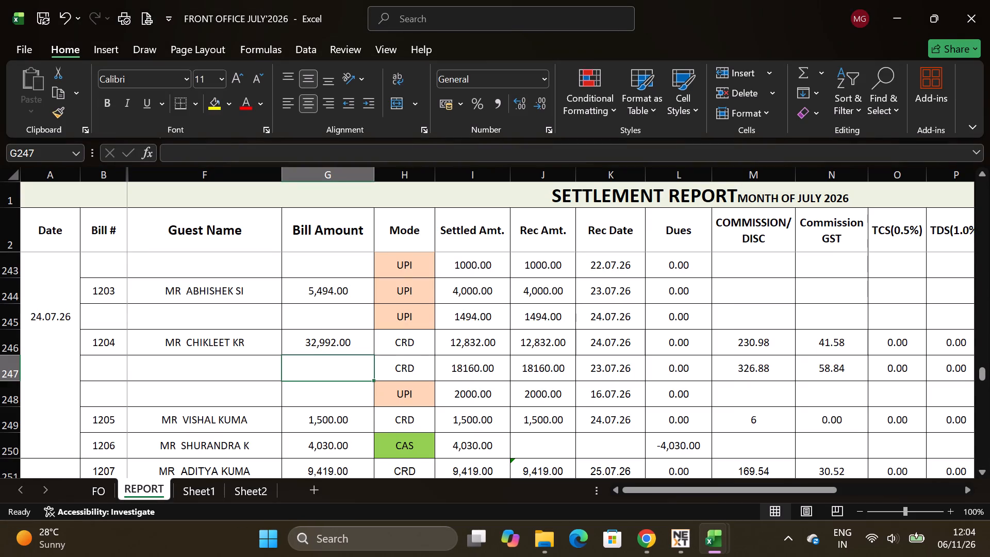
scroll(394, 362, up, 20)
scroll(394, 362, up, 3)
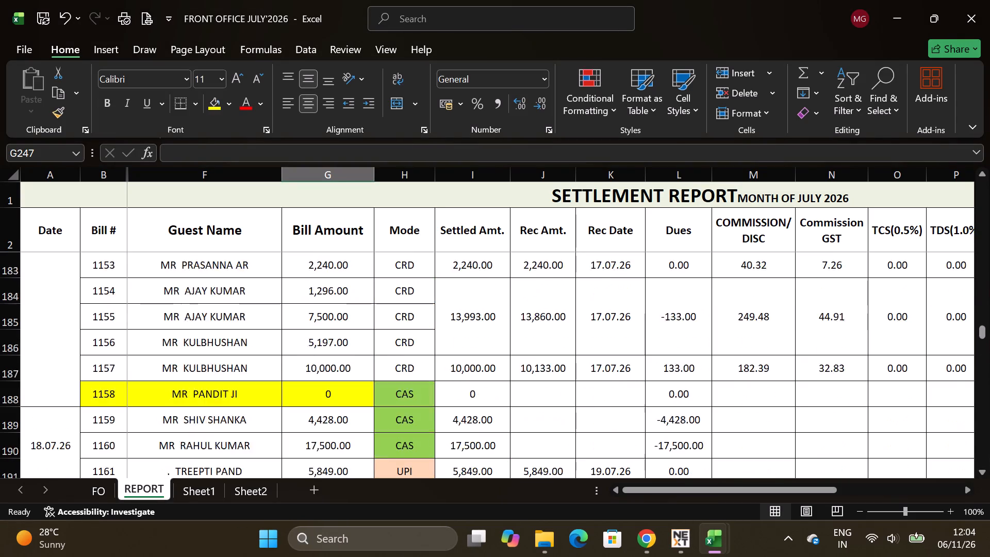
scroll(394, 362, up, 20)
scroll(394, 362, up, 20)
scroll(394, 362, up, 12)
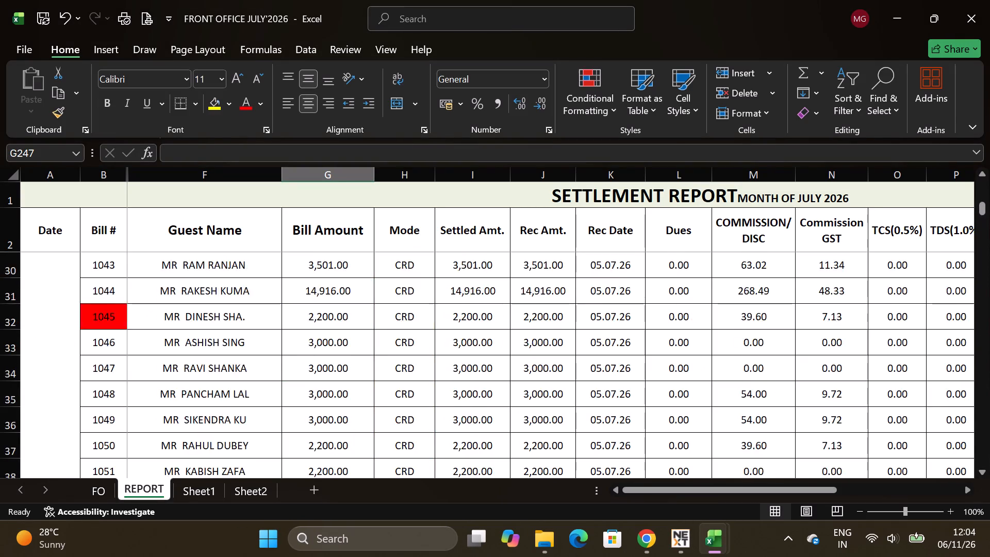
scroll(392, 366, up, 10)
scroll(392, 366, down, 10)
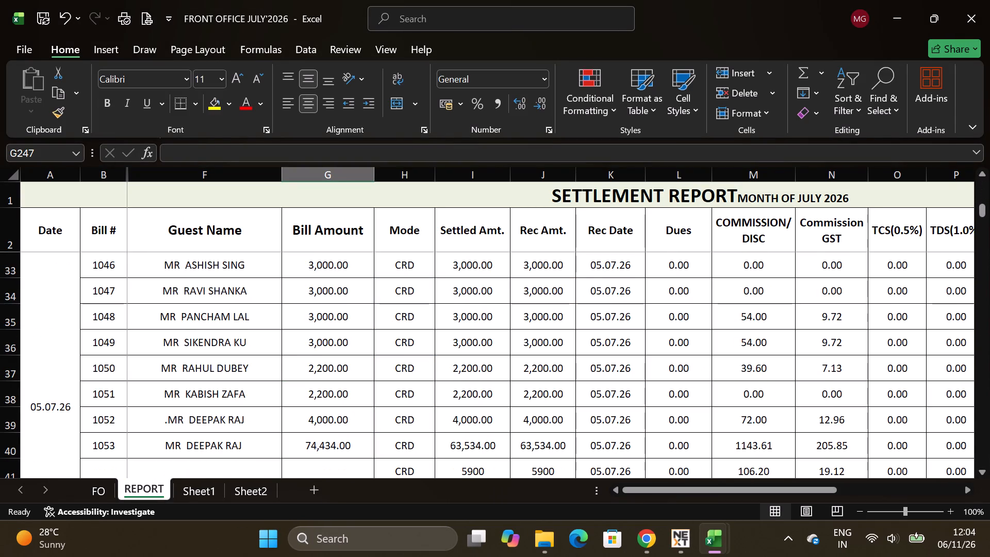
key(alt+Tab)
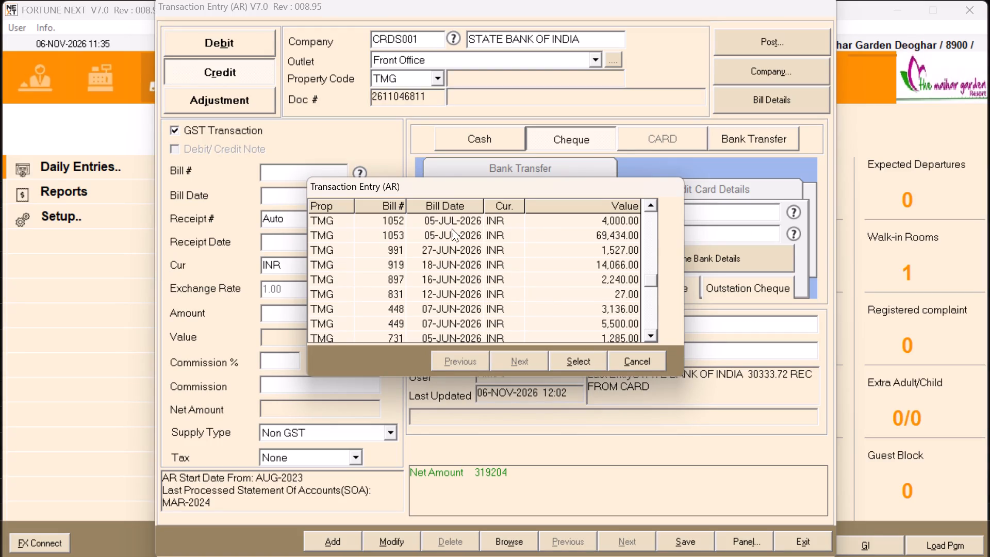
key(alt+Tab)
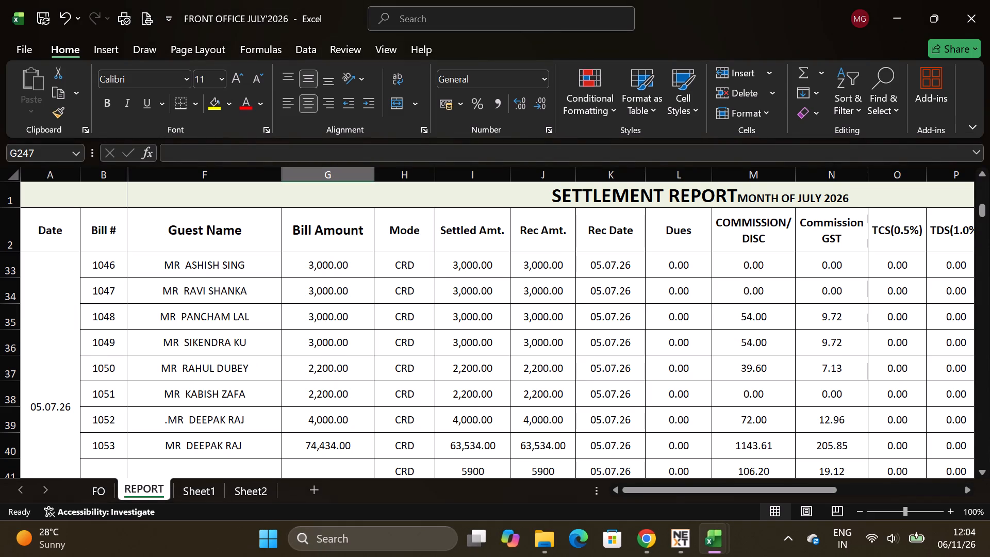
scroll(125, 409, down, 1)
click(129, 373)
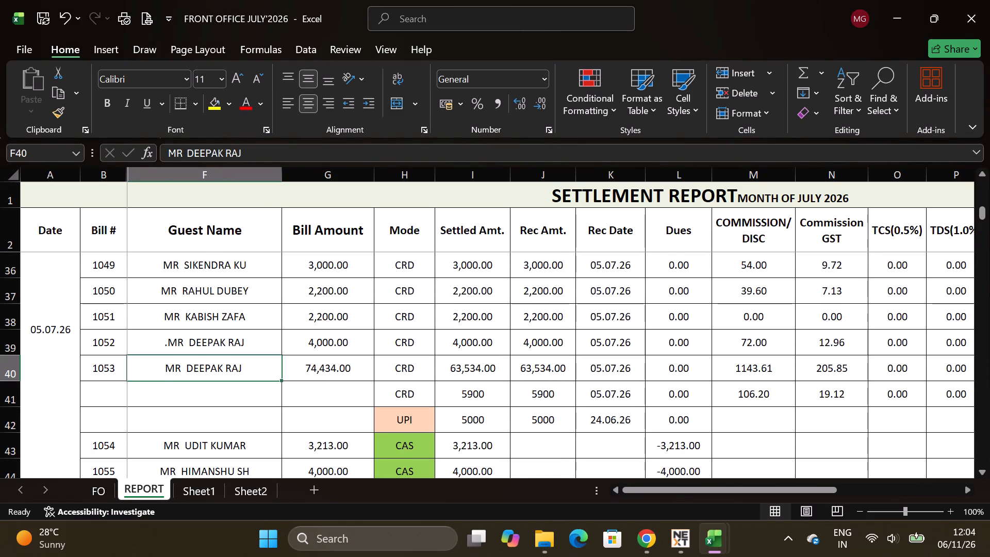
click(0, 369)
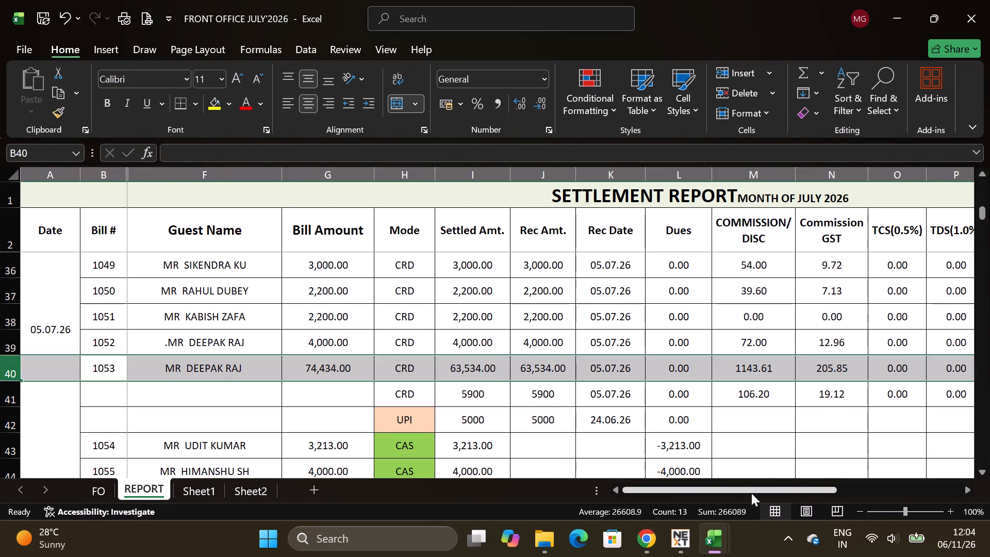
drag(735, 490, 617, 502)
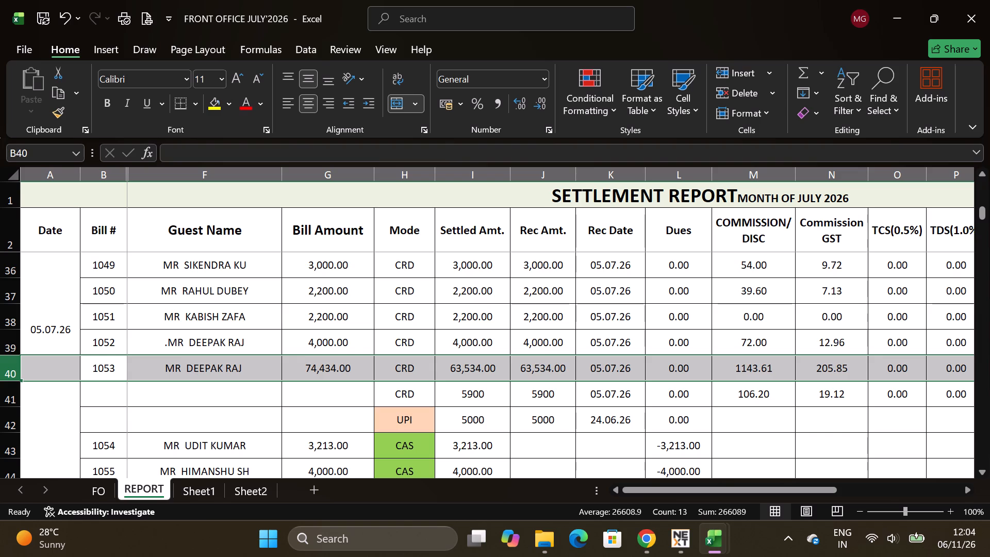
click(489, 391)
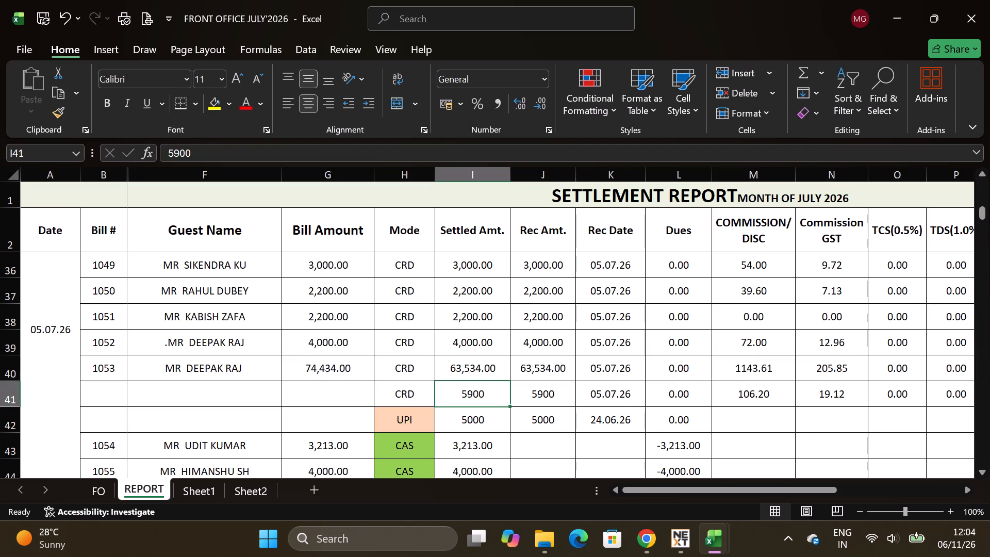
key(alt+Tab)
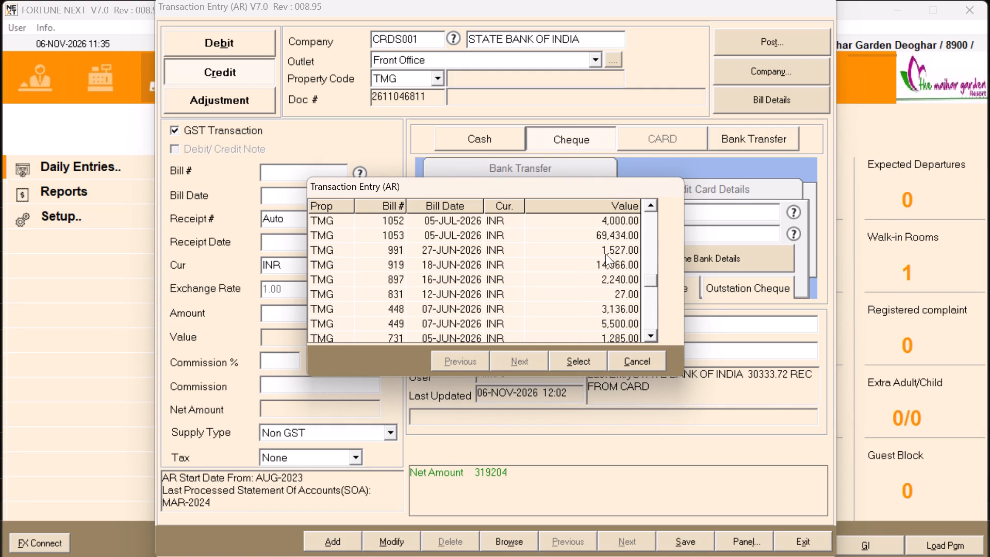
key(alt+Tab)
key(alt+Tab)
key(alt+Tab)
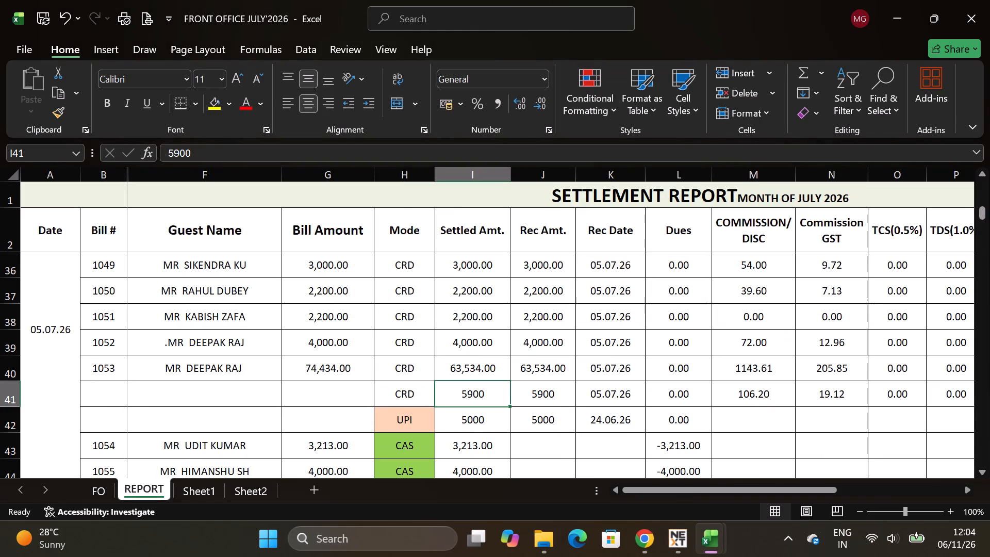
key(alt+Tab)
click(645, 366)
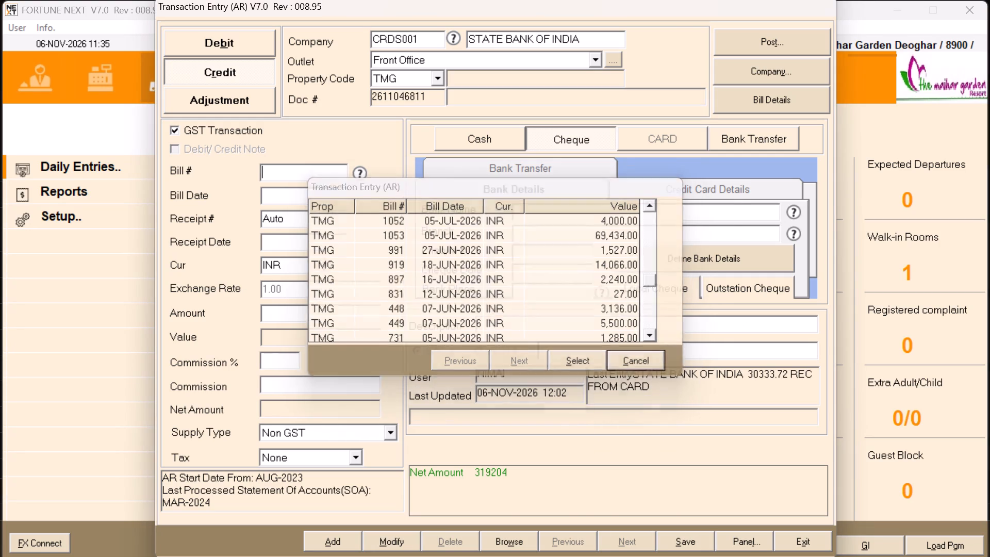
Select bill 1053 for the credit entry, checking its two card settled amounts in the workbook and keeping the default receipt date and INR currency.
text(1053)
key(Return)
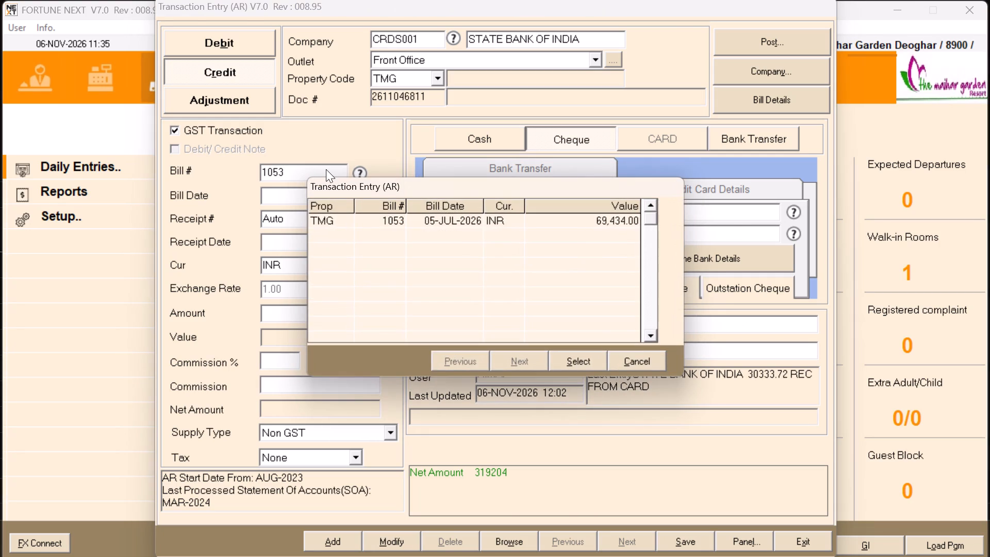
key(alt+Tab)
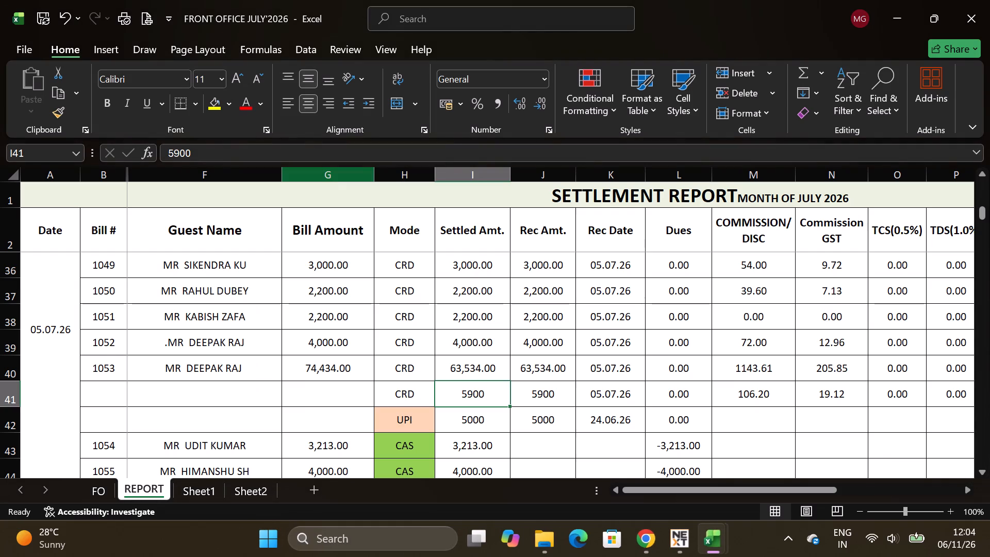
drag(481, 373, 486, 395)
key(alt+Tab)
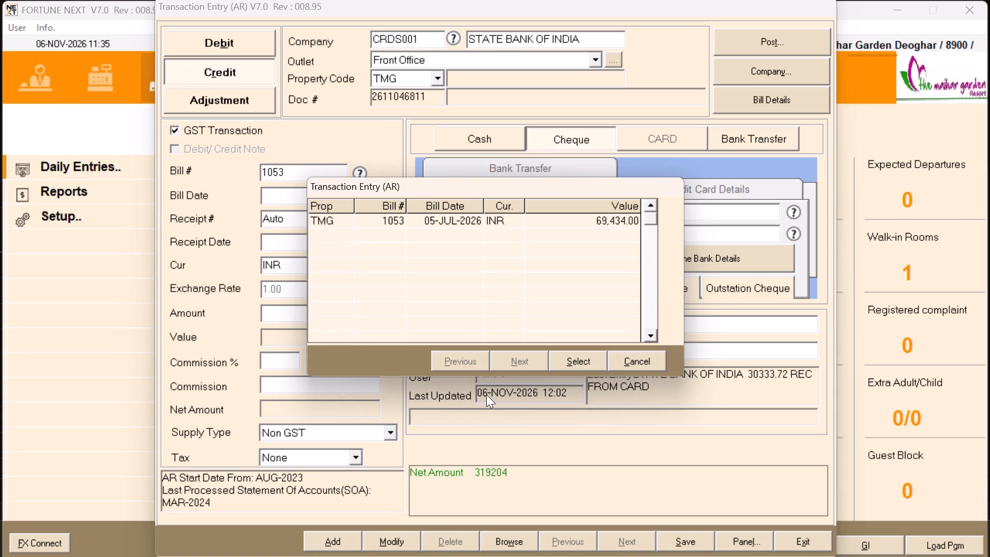
key(Return)
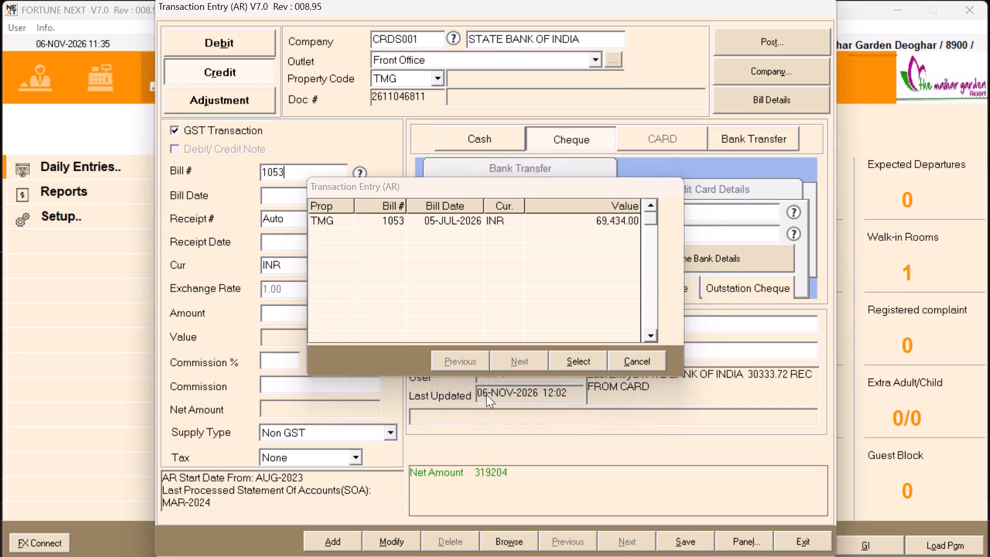
key(Return)
key(Return)
key(Return)
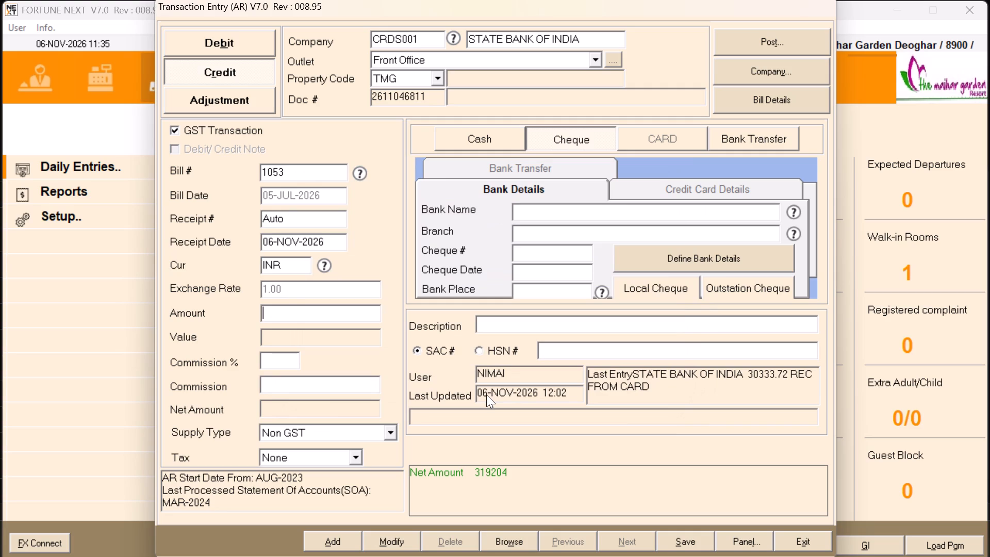
Enter 69,434 as the credit amount for bill 1053.
text(69434)
key(Return)
key(Return)
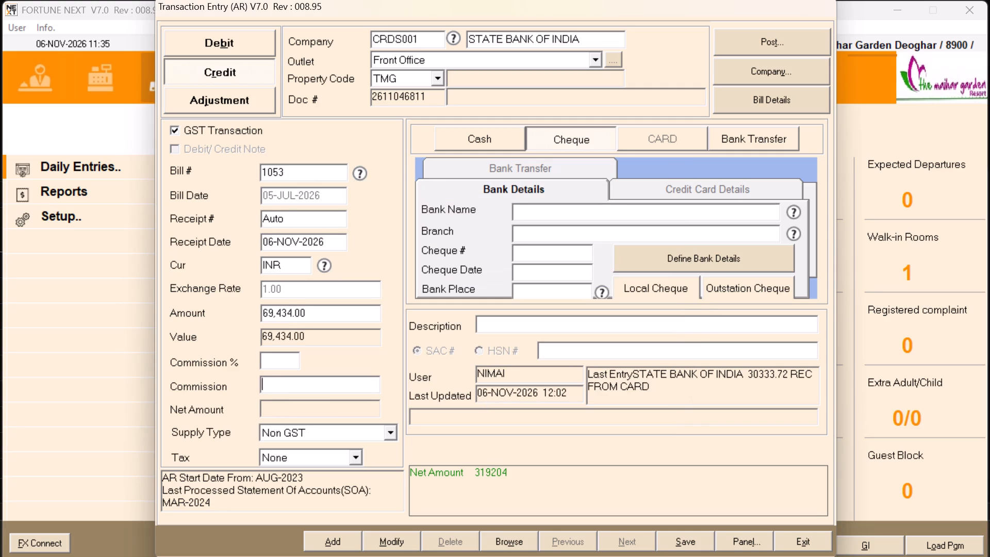
Enter 1,474.78 as the commission from bill 1053's commission and GST cells in the workbook, checking the net amount against its TOTAL cells.
key(alt+Tab)
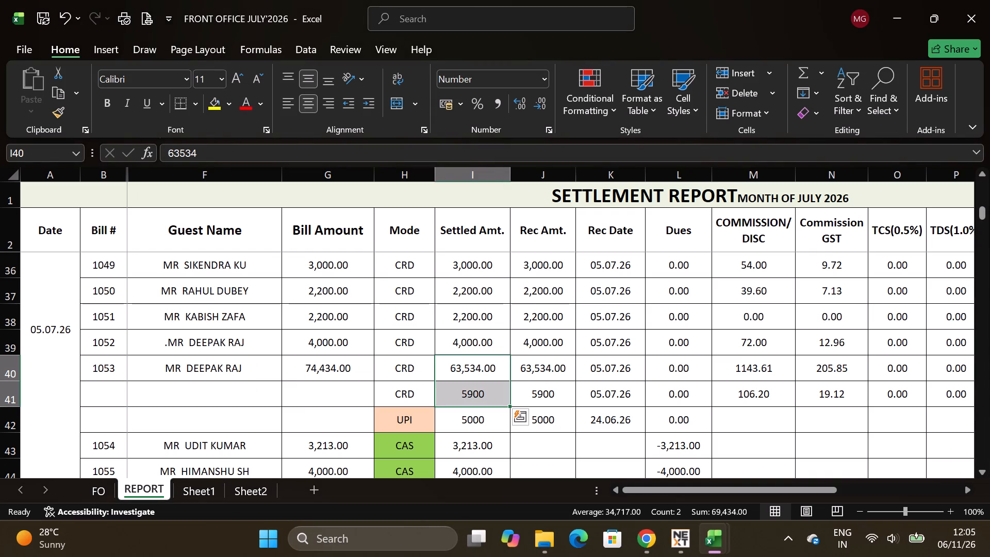
drag(761, 368, 989, 396)
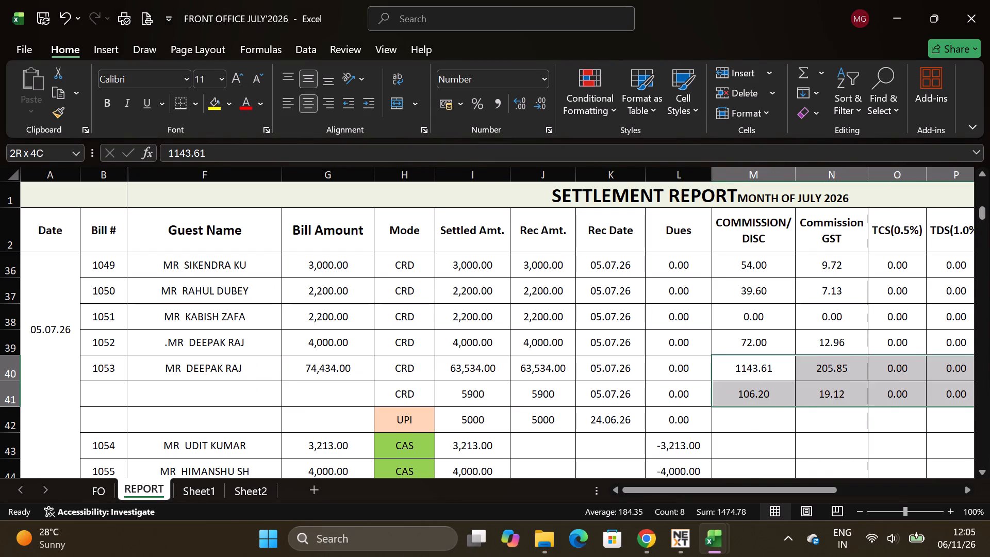
drag(989, 396, 807, 399)
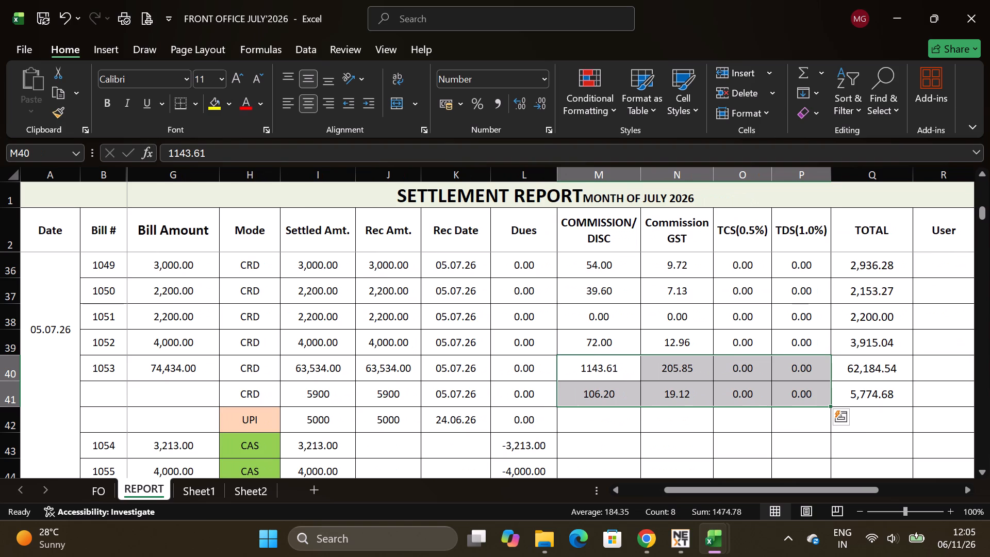
key(alt+Tab)
text(1471)
key(BackSpace)
text(4.78)
key(Return)
key(alt+Tab)
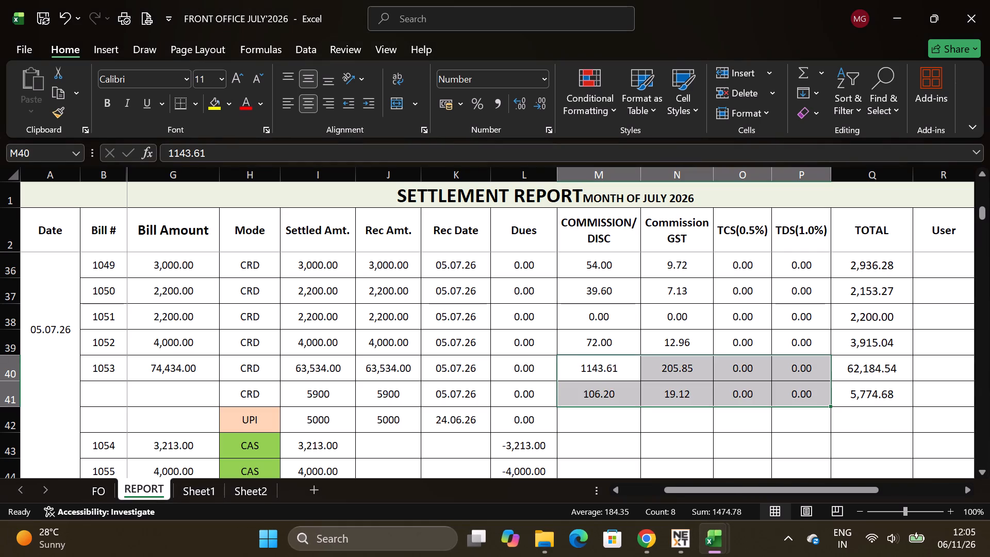
drag(848, 366, 852, 388)
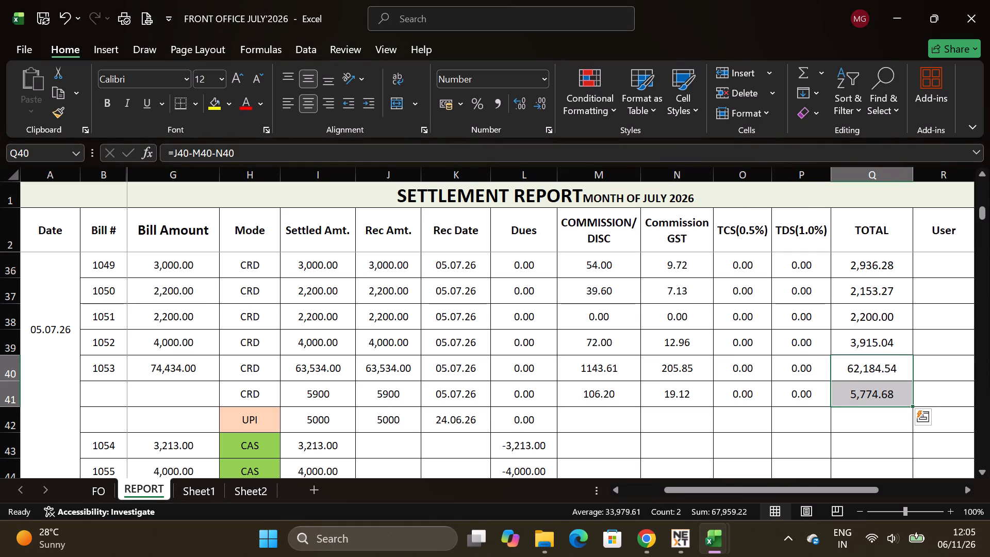
key(alt+Tab)
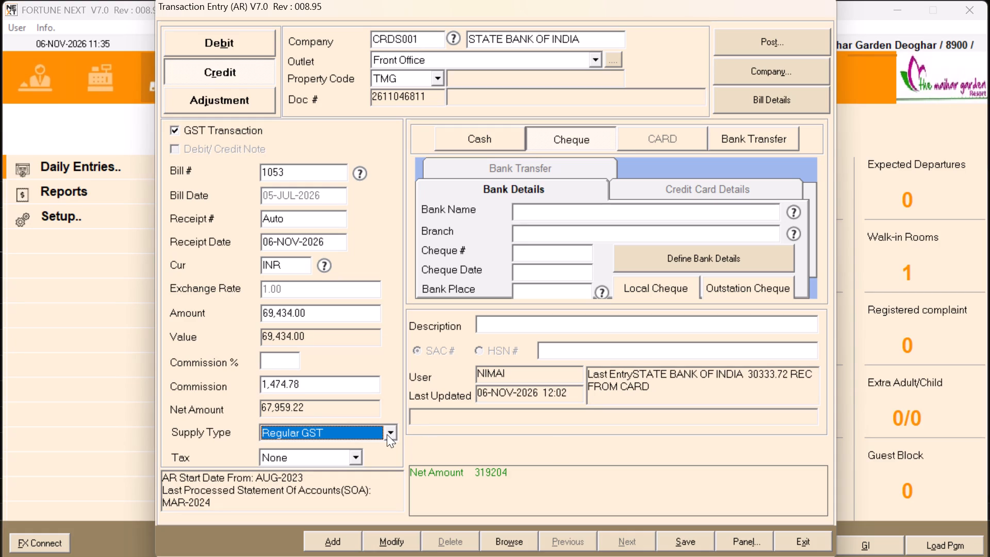
key(alt+Tab)
key(alt+Tab)
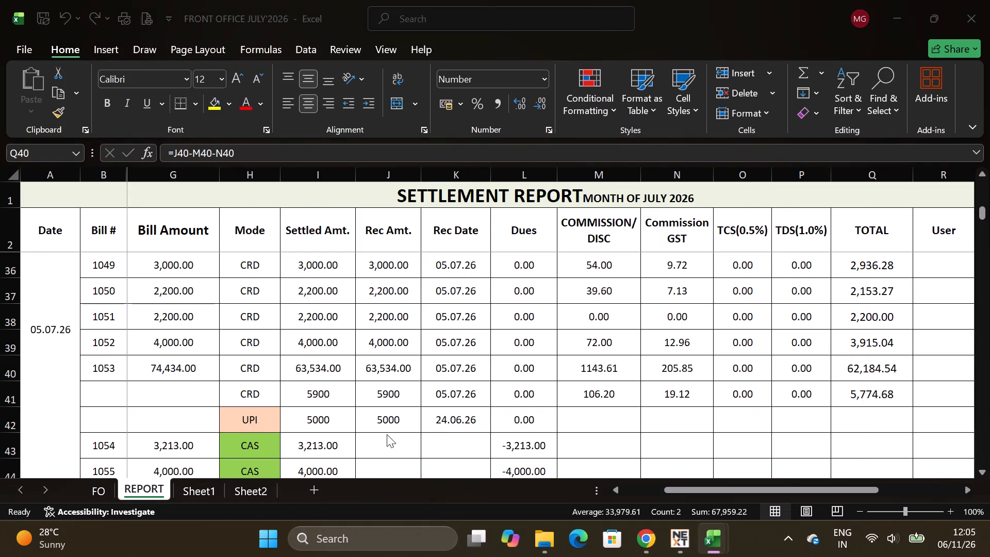
click(675, 542)
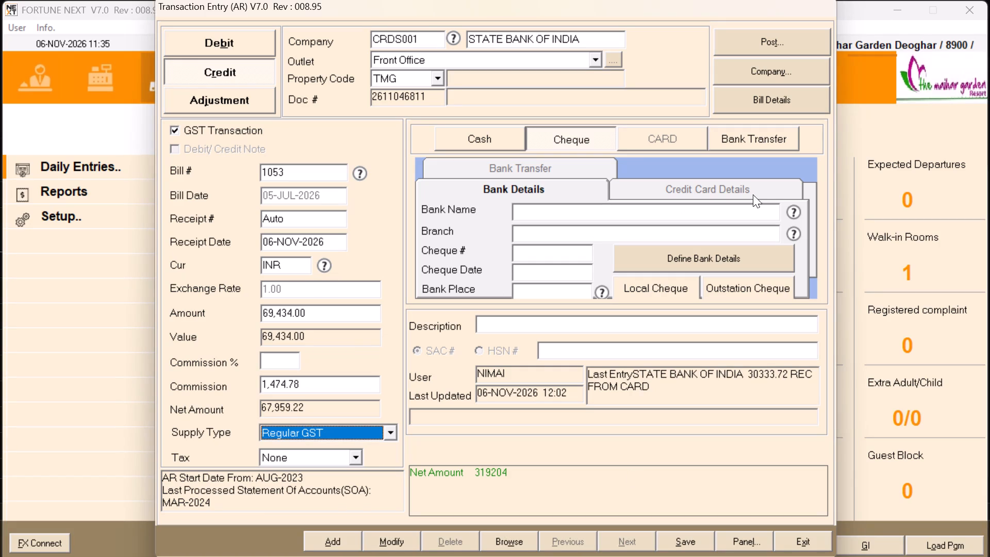
Set the credit entry's payment mode to Bank Transfer and its supply type to Non GST.
click(744, 126)
click(753, 139)
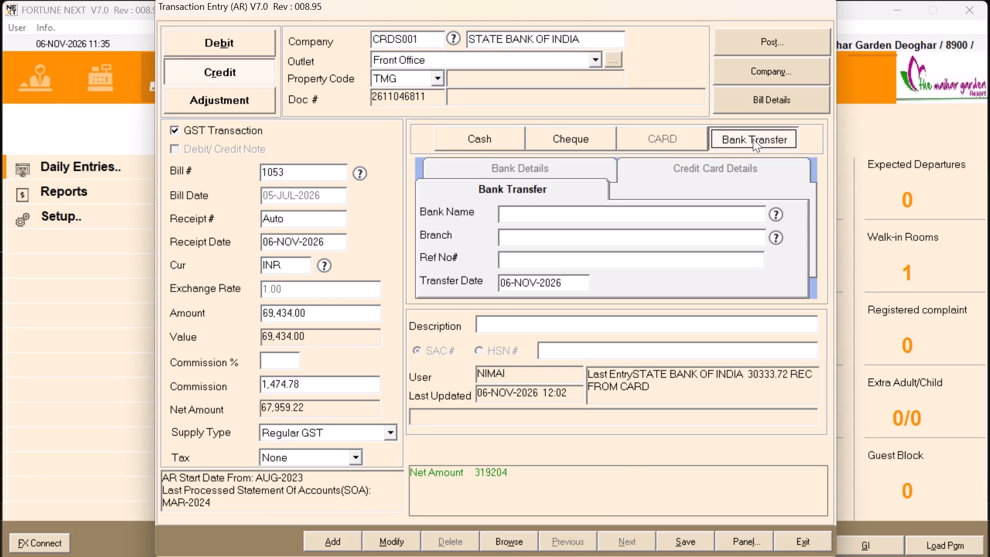
click(350, 431)
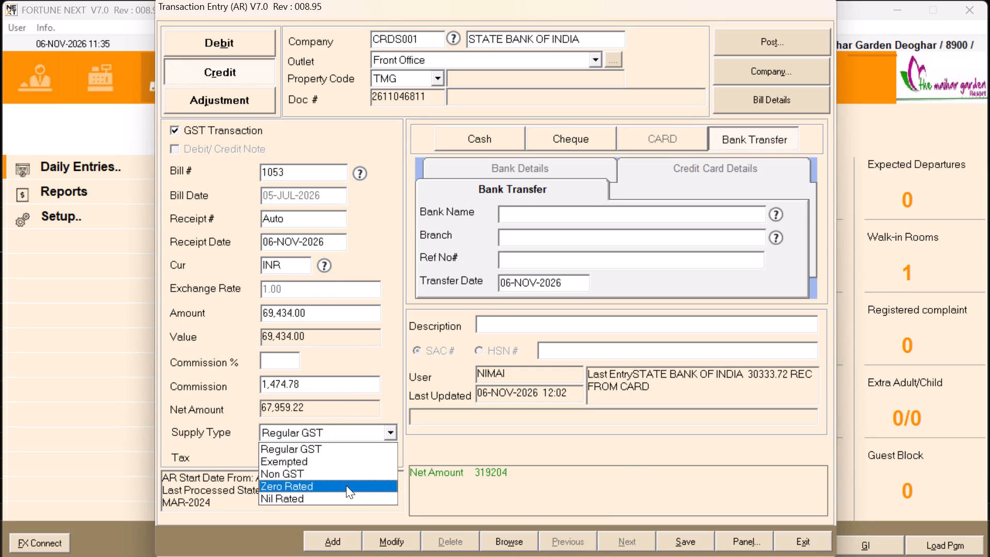
click(352, 476)
click(735, 138)
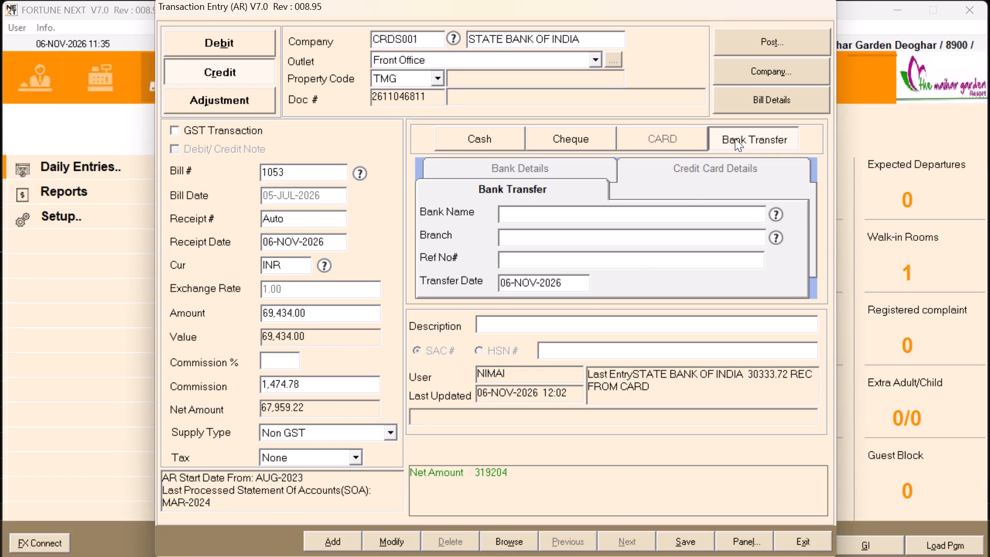
Set the bank transfer's bank name to State Bank of India and its branch to DEOGHAR.
key(Return)
key(Return)
key(s)
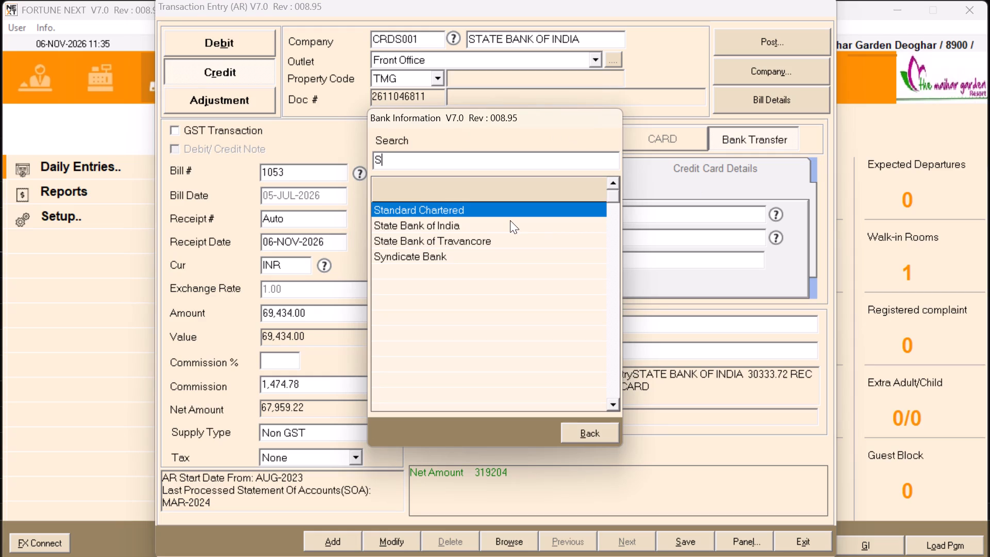
click(500, 233)
key(Return)
text(DE)
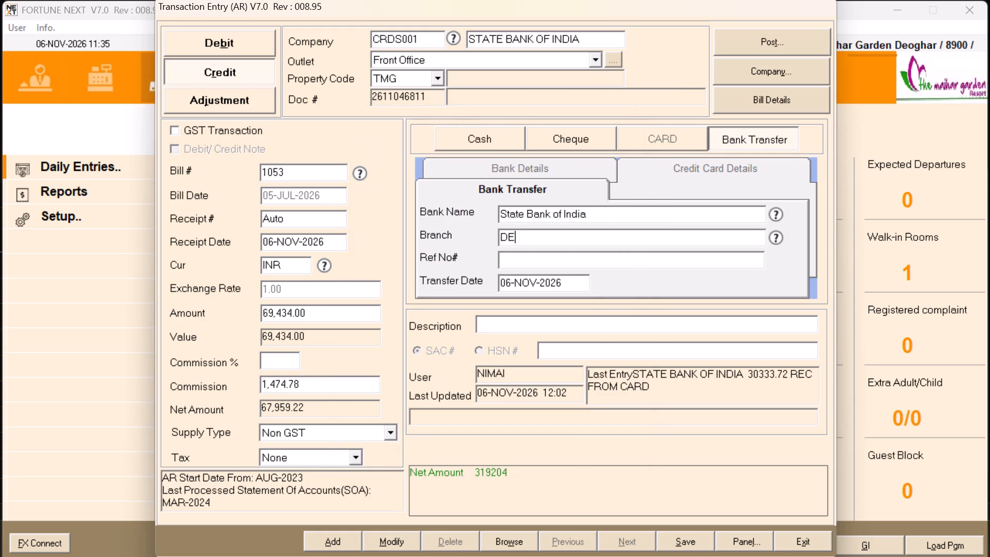
text(OGHAR)
key(Return)
Enter the two masked card numbers, separated by a slash, as the bank transfer's reference number.
key(alt+Tab)
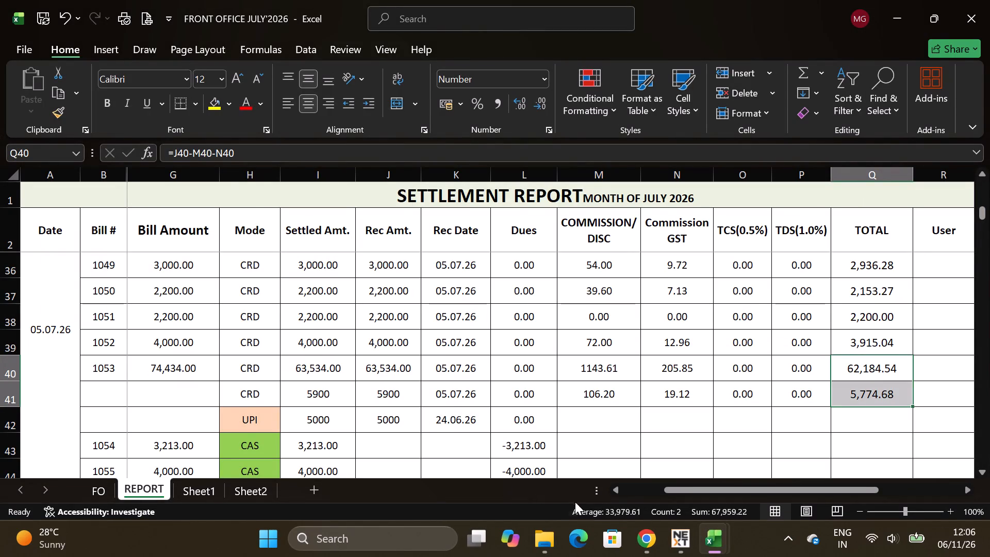
click(673, 536)
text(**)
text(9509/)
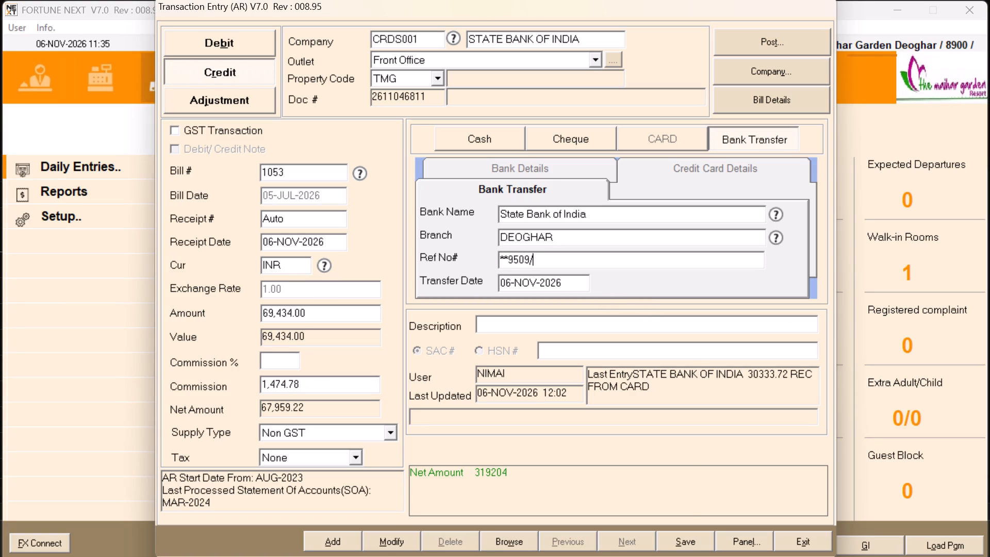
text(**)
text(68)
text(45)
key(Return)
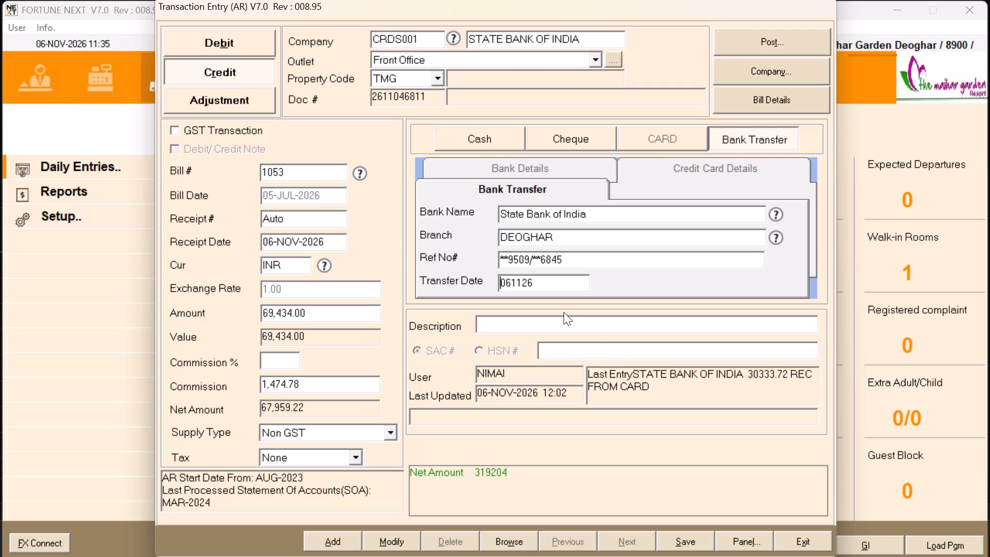
Set the bank transfer date to 05-JUL-2026.
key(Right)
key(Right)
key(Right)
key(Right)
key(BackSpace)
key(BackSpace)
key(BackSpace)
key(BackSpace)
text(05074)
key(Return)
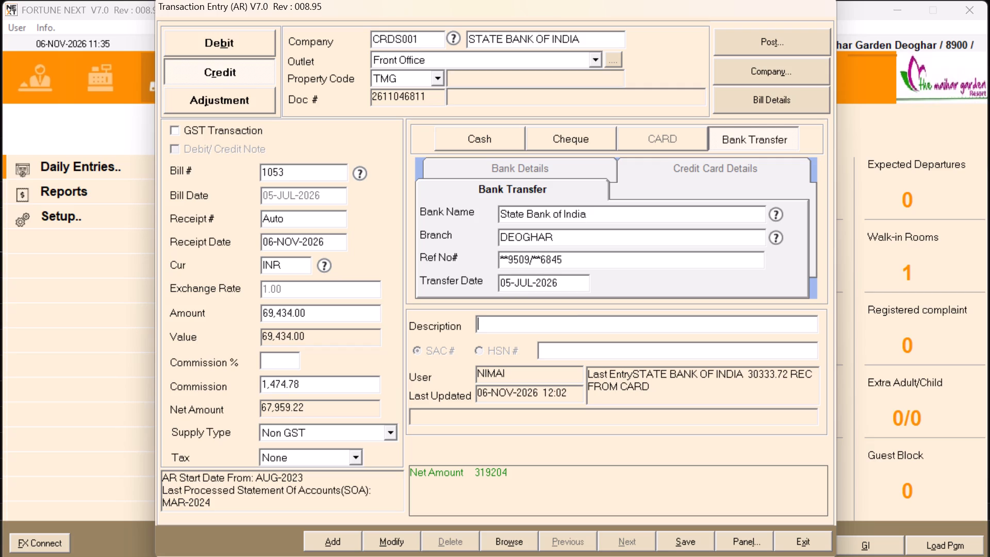
Enter the description REC FROM CARD and save the credit entry for bill 1053.
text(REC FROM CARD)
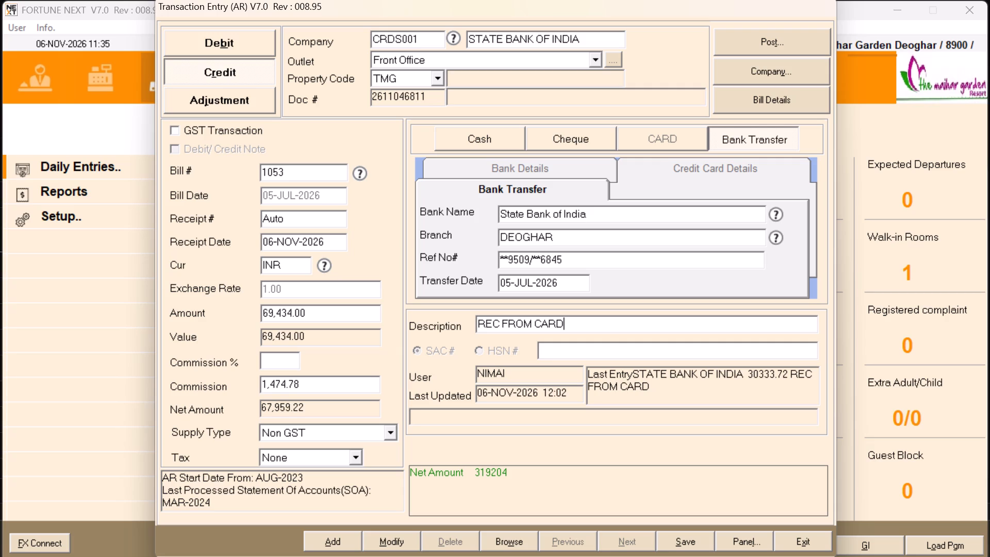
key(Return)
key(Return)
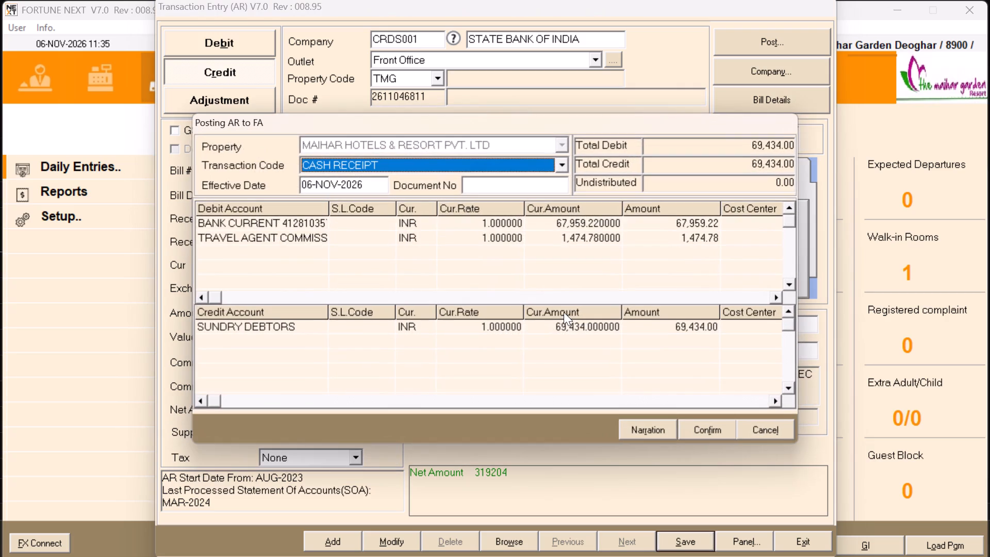
Post the bill 1053 credit entry from AR to FA with transaction code BANK RECEIPT, keeping the default effective date and narration.
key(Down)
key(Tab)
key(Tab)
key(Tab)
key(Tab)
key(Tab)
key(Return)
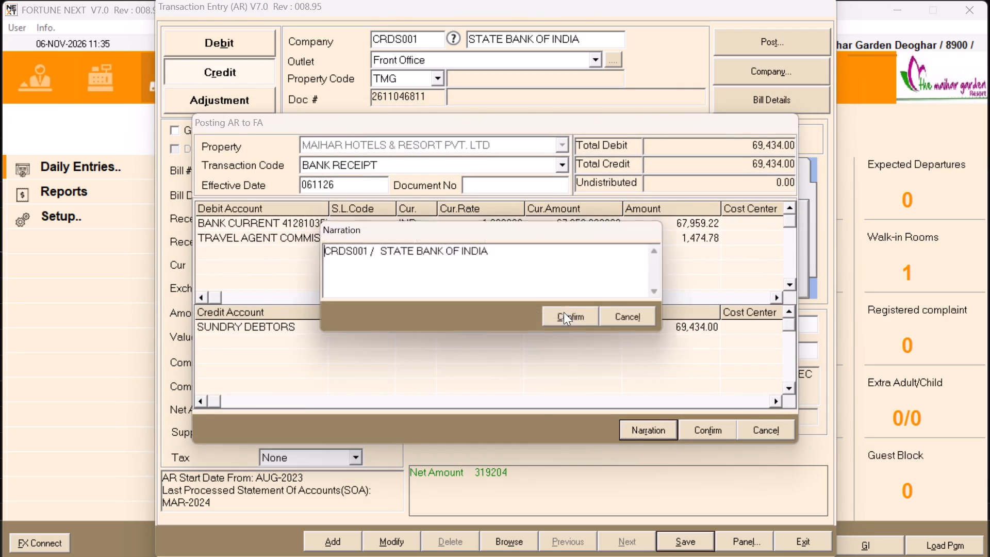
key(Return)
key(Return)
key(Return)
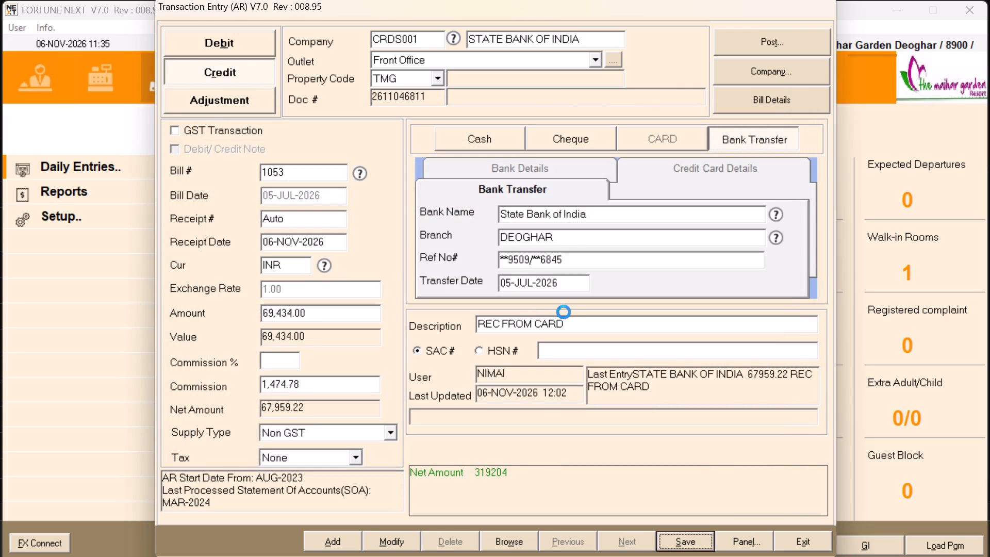
click(612, 231)
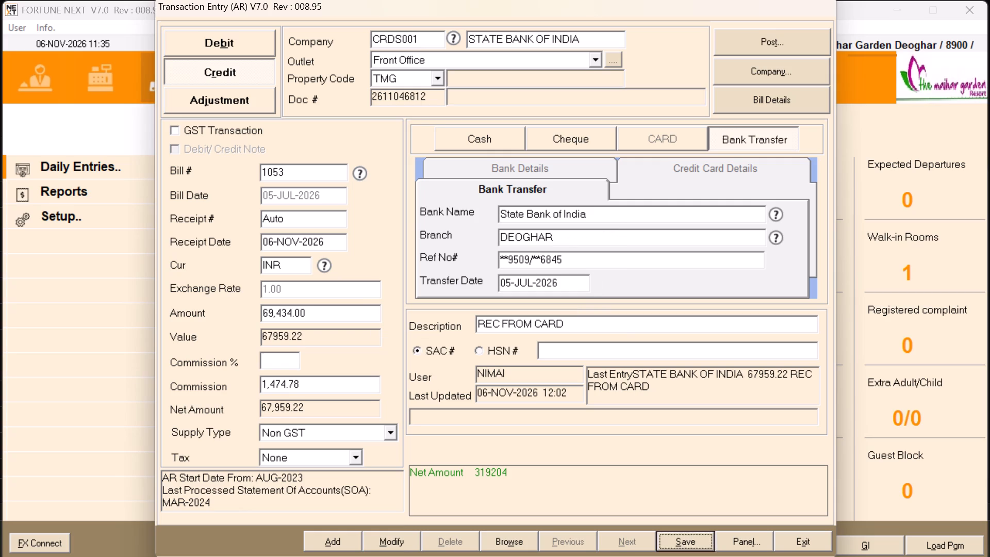
click(589, 310)
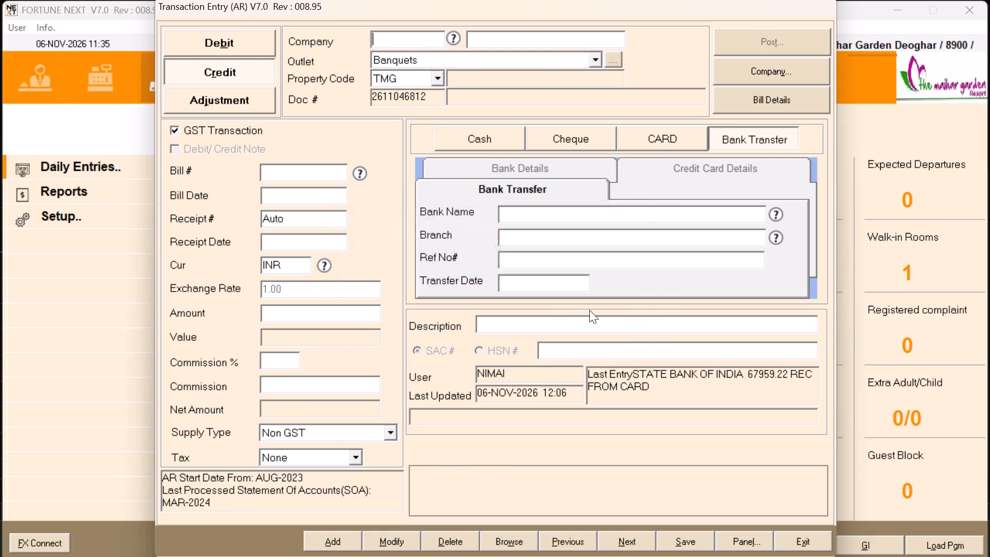
Glance at the settlement workbook and start another credit entry for company CRDS001, State Bank of India.
key(alt+Tab)
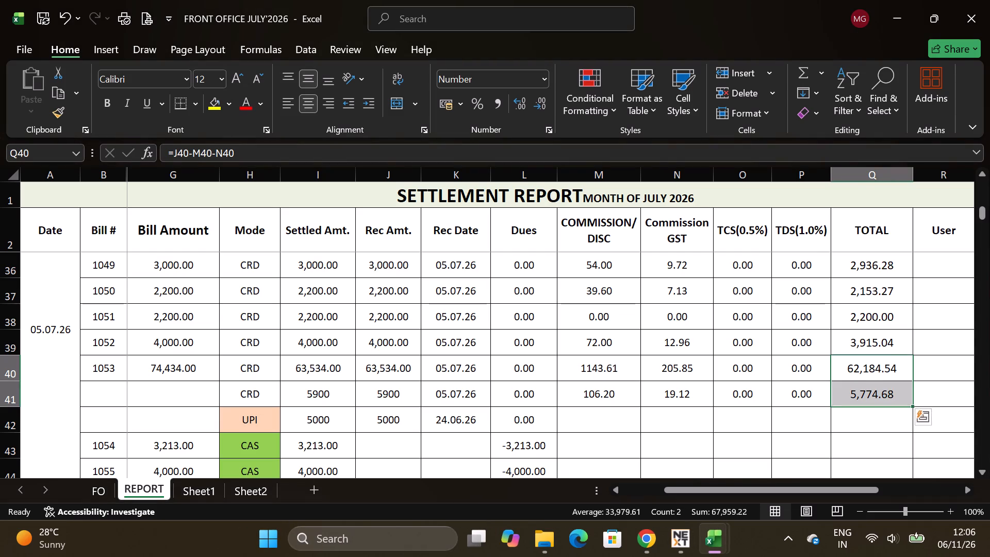
key(alt+Tab)
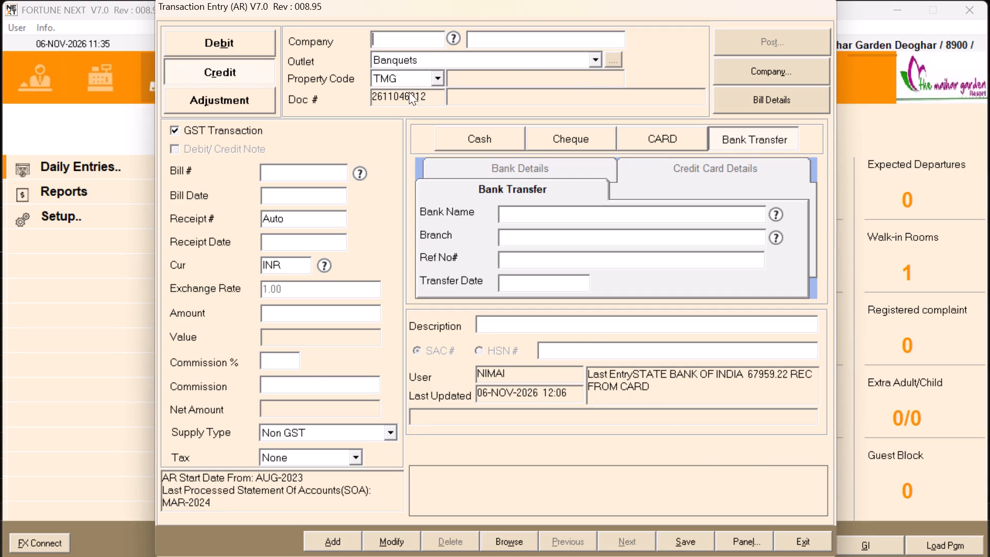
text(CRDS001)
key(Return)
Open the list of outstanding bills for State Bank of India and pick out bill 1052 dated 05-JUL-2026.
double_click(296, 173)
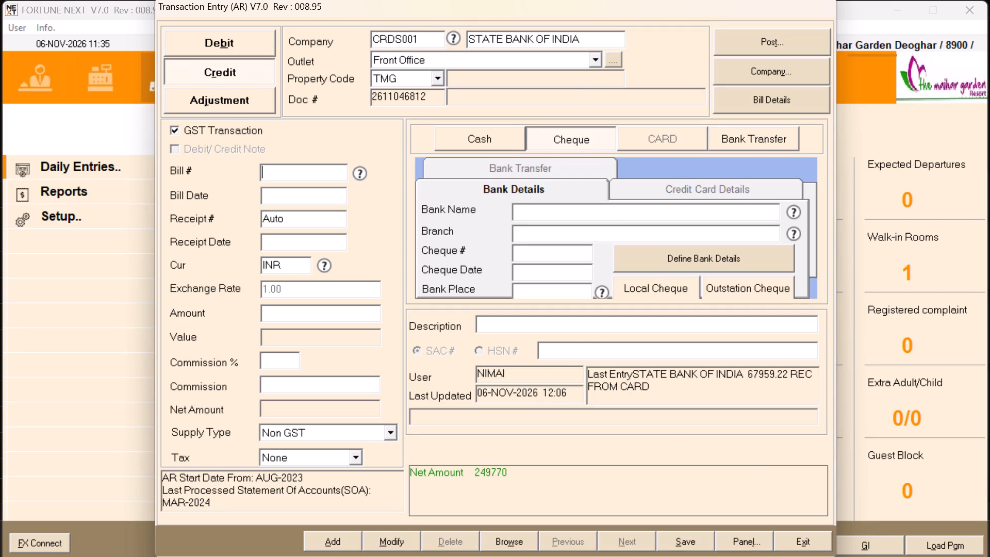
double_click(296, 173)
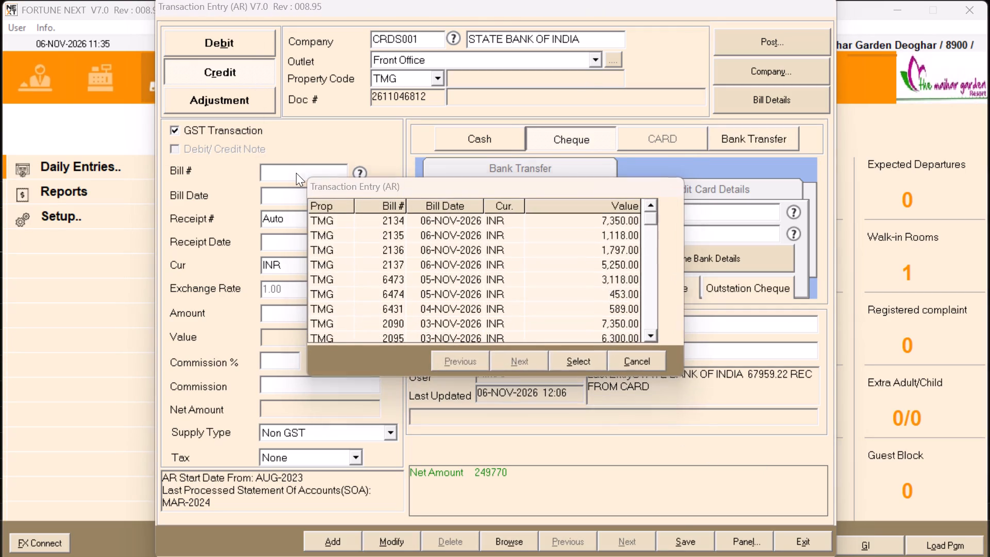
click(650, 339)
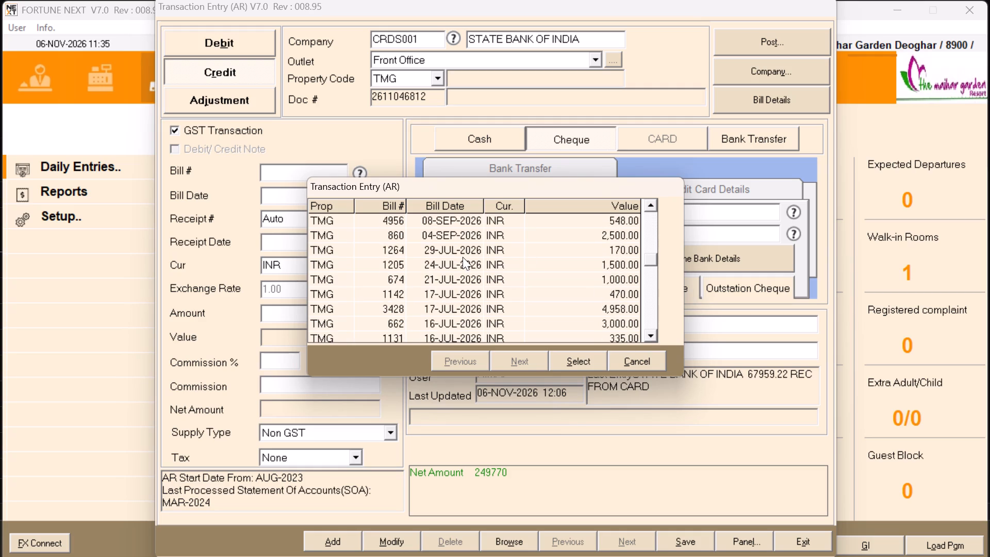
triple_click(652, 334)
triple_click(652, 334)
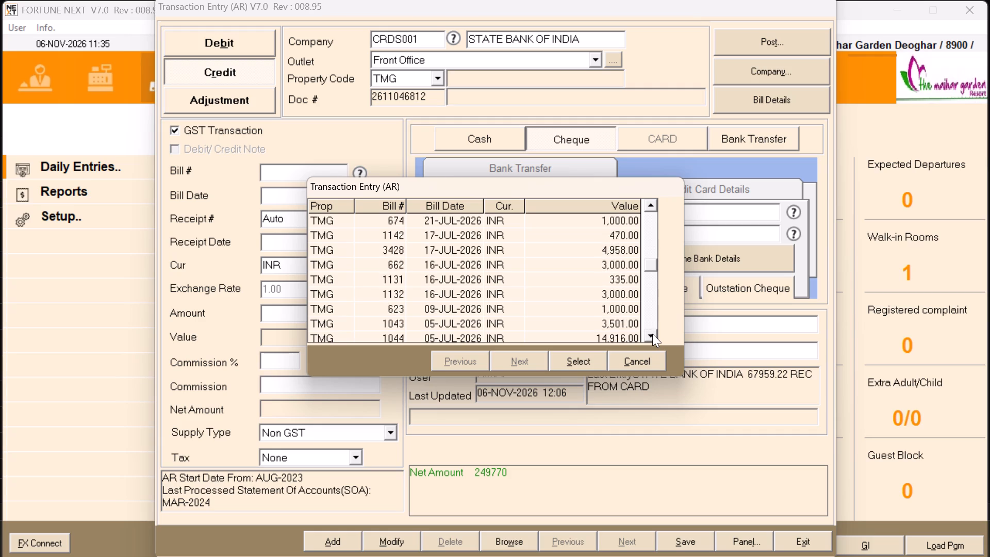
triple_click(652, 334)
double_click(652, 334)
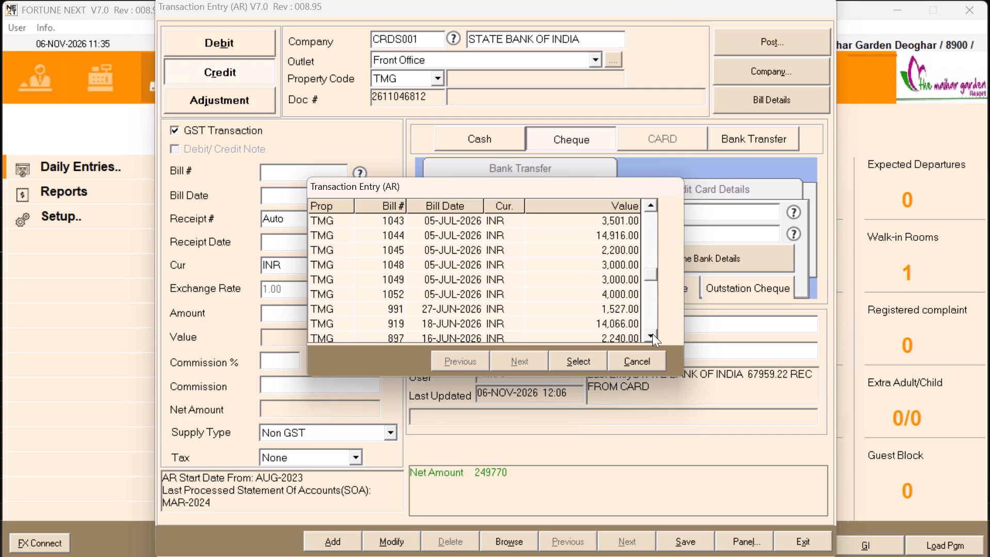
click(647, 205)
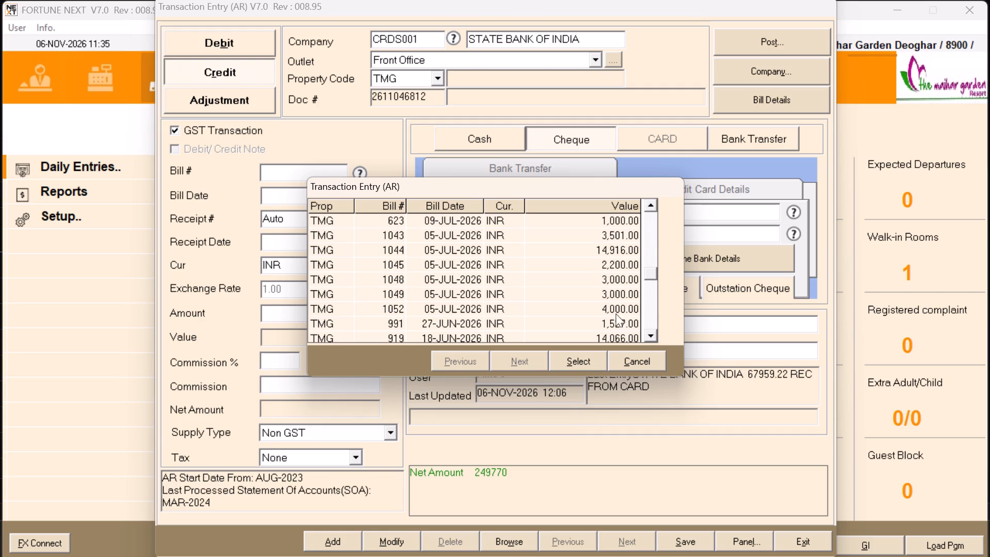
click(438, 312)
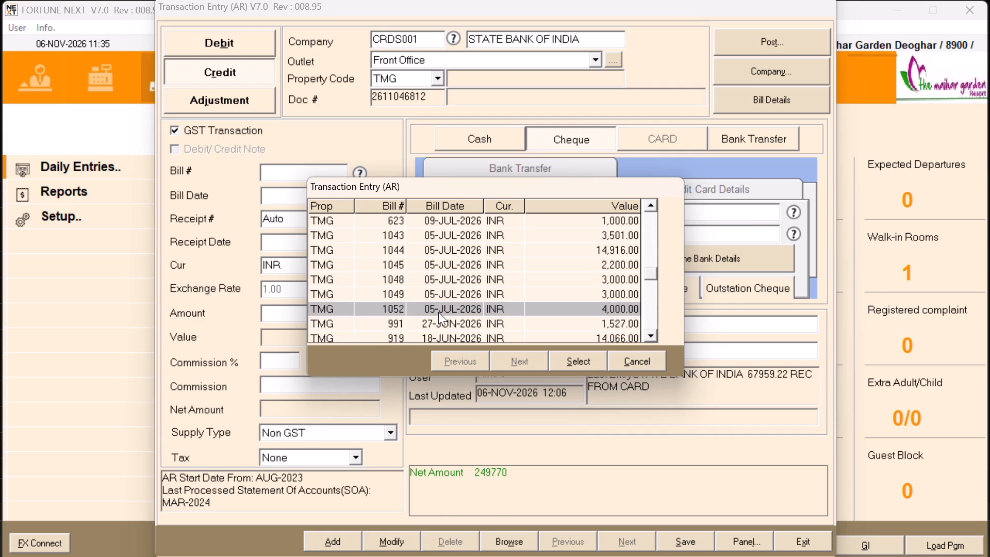
Switch to the July 2026 settlement workbook in Excel and check bill 1052's settlement details in the REPORT and FO sheets.
key(alt+Tab)
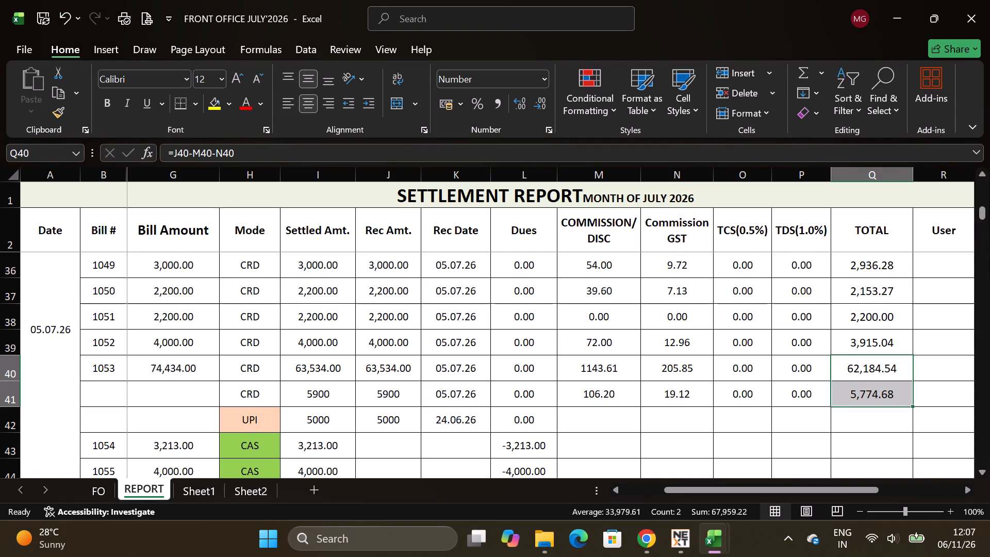
drag(113, 346, 554, 344)
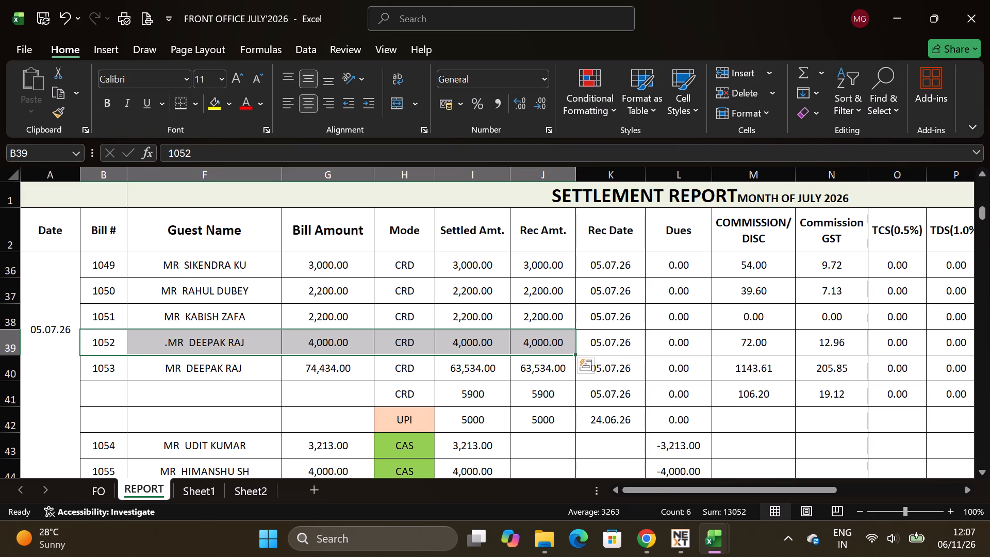
click(98, 489)
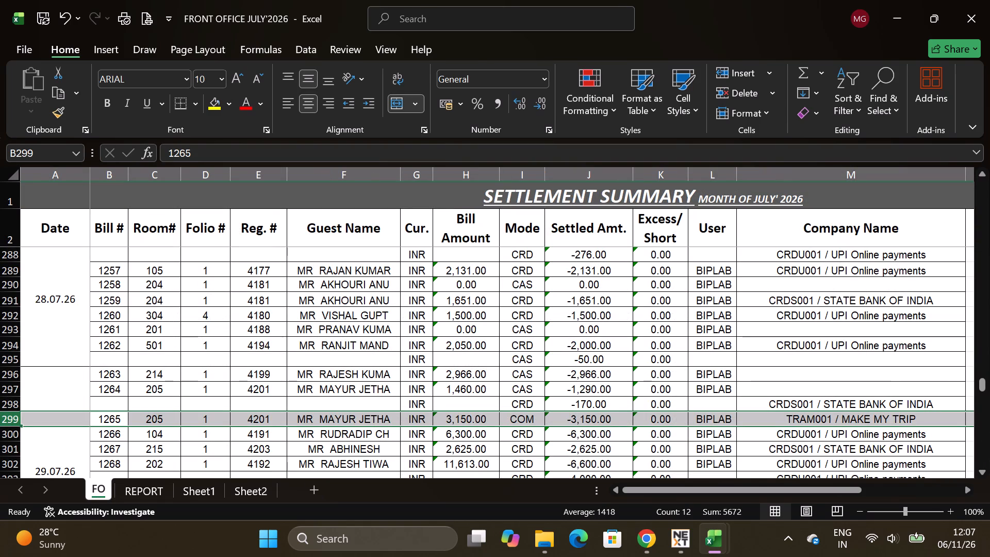
scroll(141, 425, up, 9)
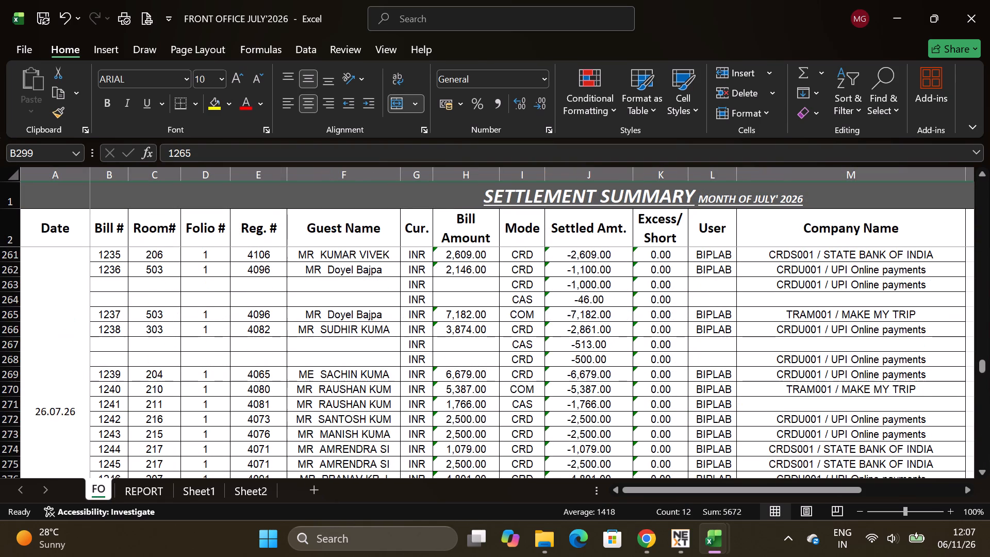
scroll(141, 425, up, 18)
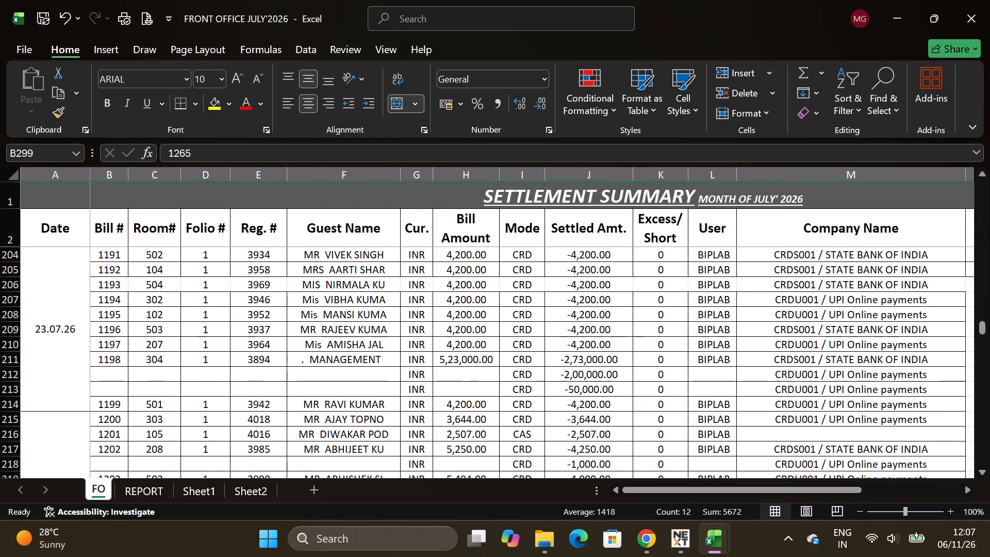
scroll(141, 425, up, 10)
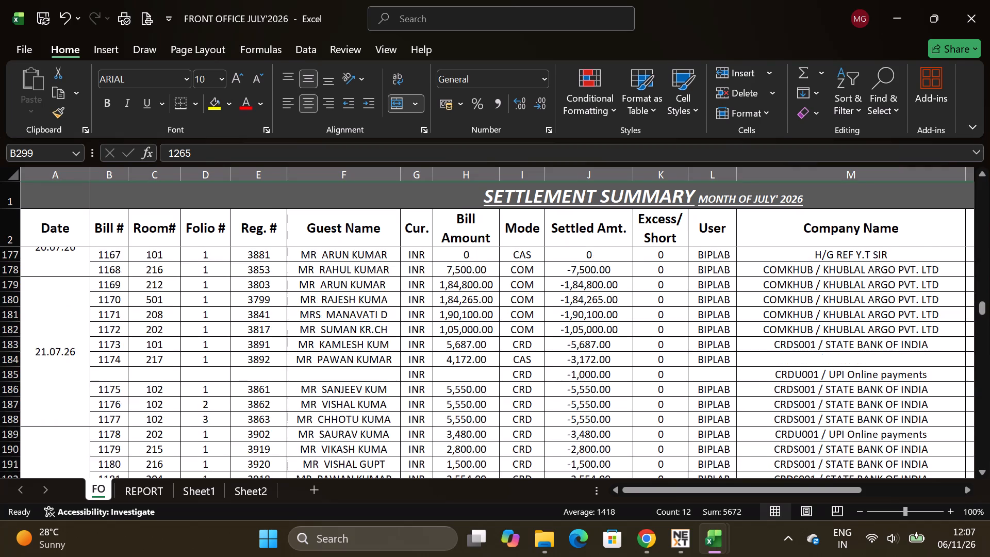
scroll(141, 425, up, 7)
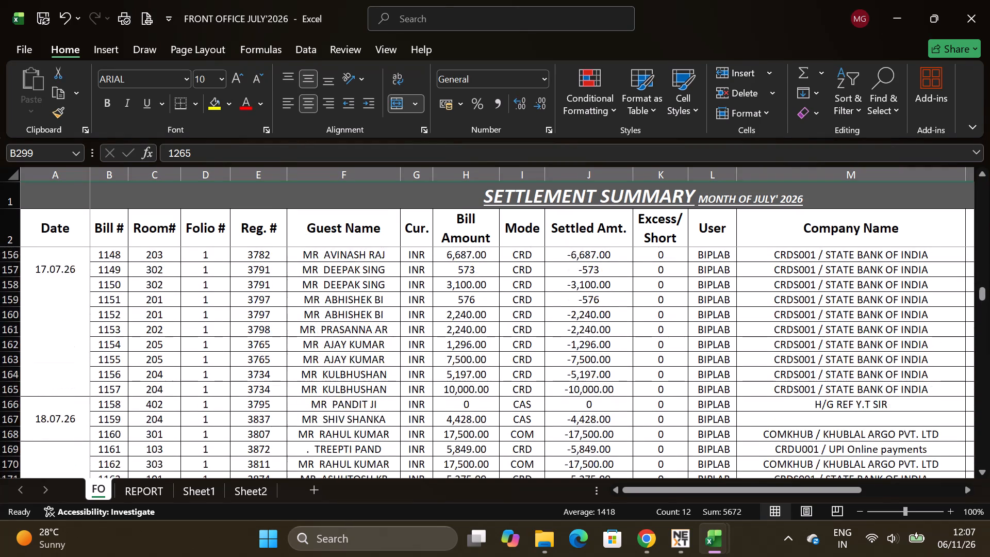
scroll(140, 425, up, 5)
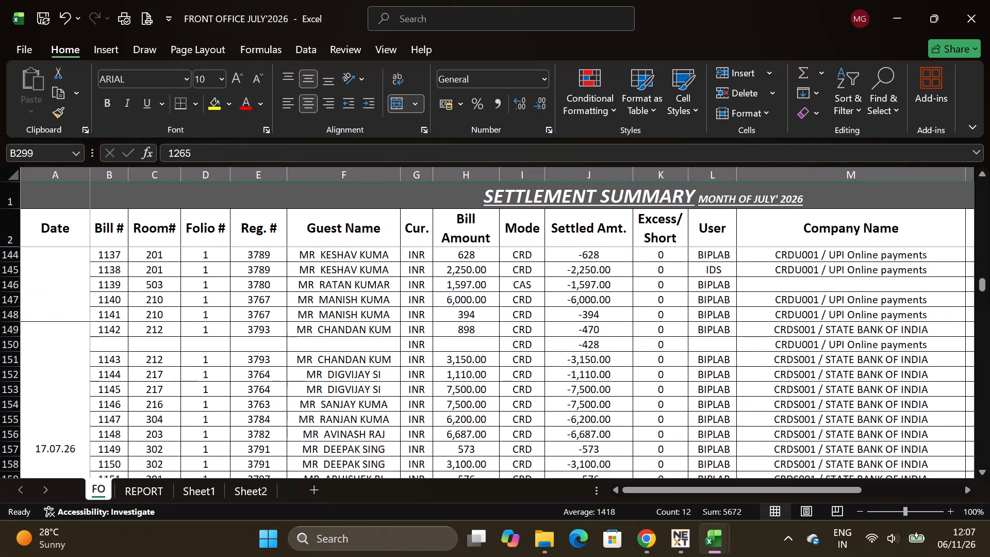
scroll(140, 425, up, 4)
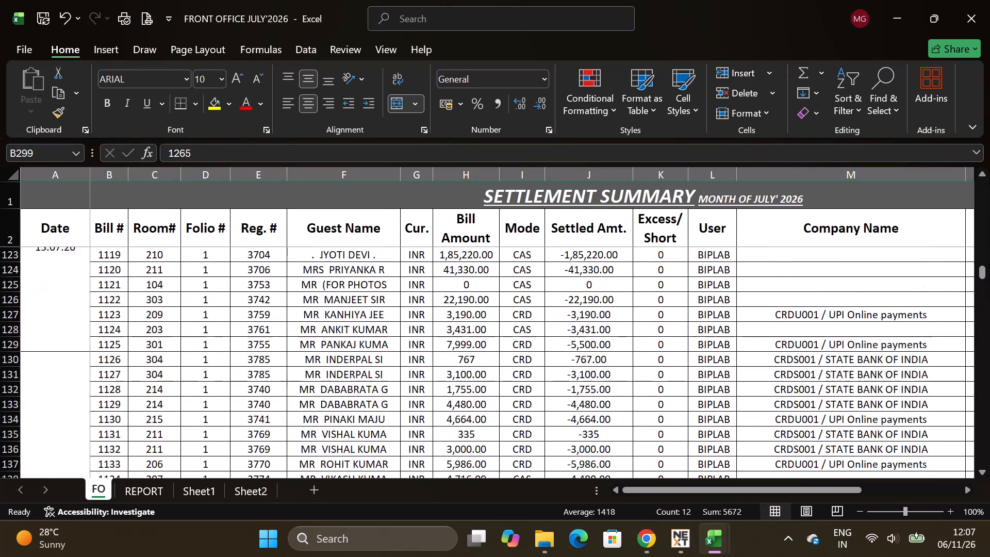
scroll(140, 425, up, 16)
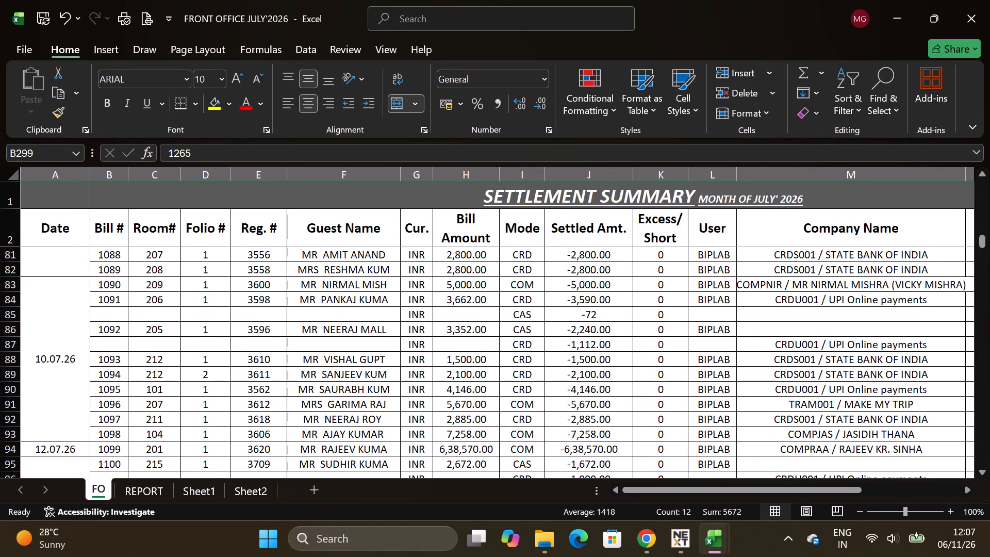
scroll(117, 362, up, 4)
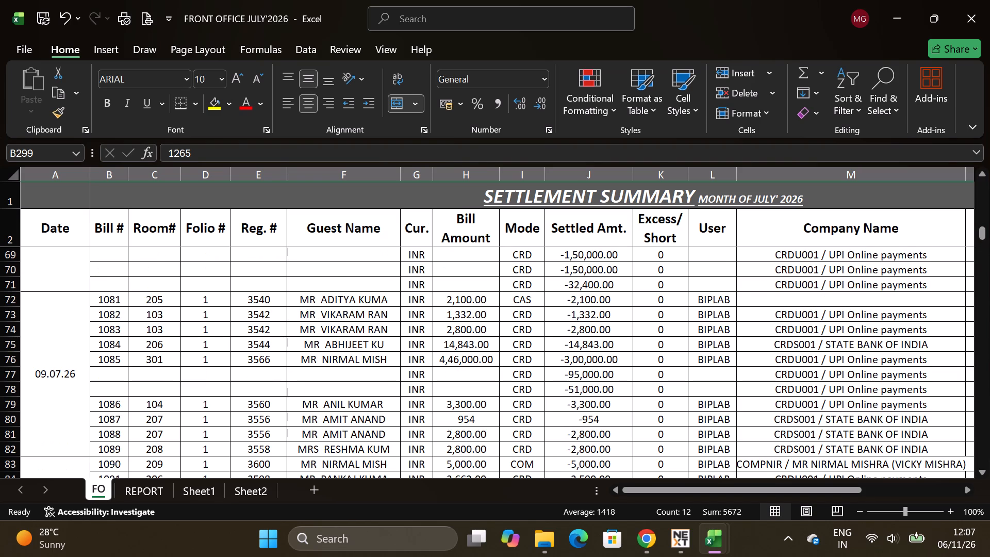
scroll(119, 367, up, 8)
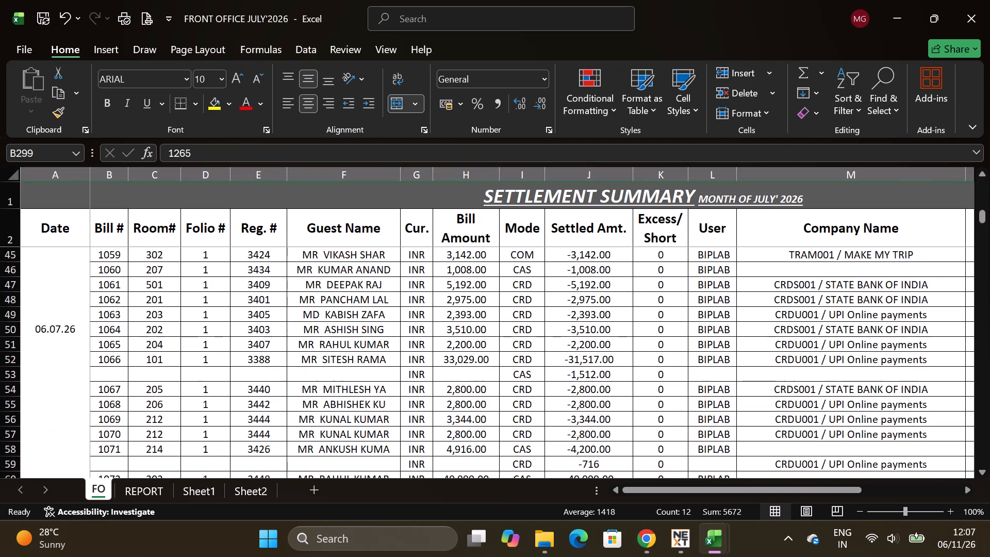
scroll(120, 367, up, 3)
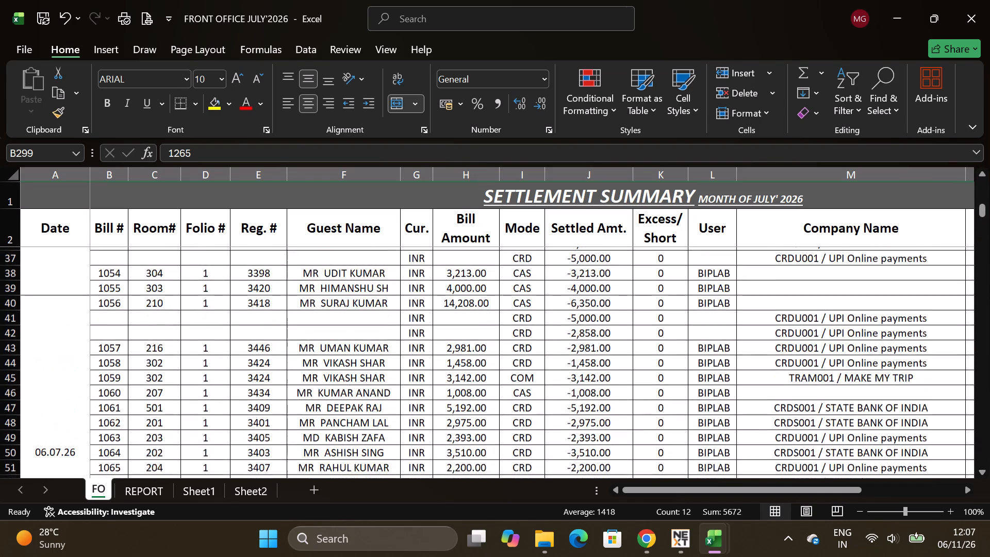
scroll(120, 367, up, 4)
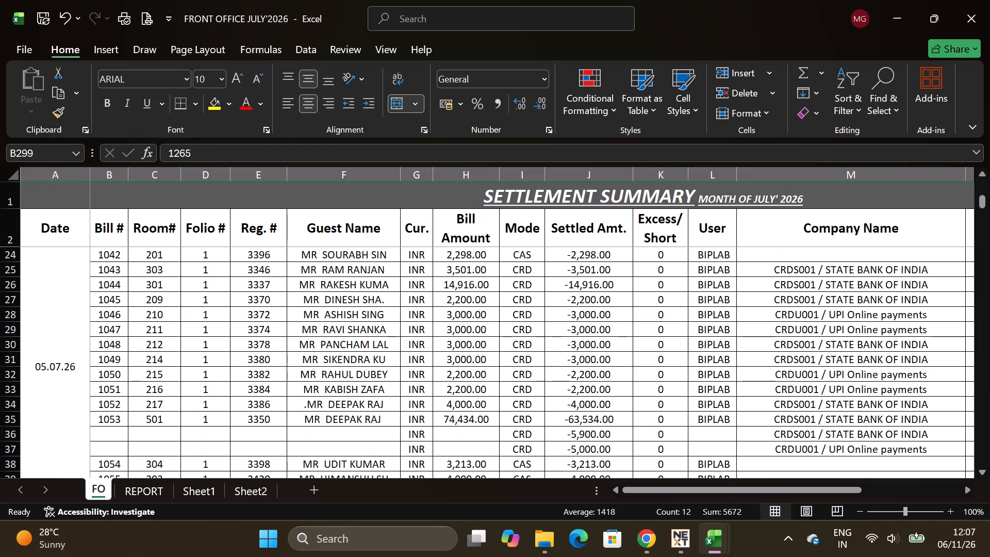
click(9, 402)
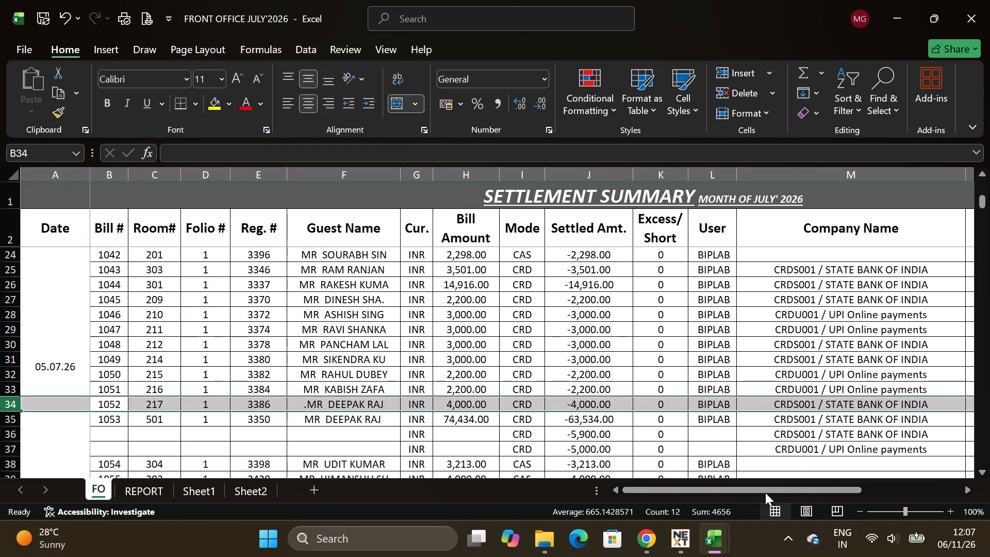
drag(765, 492, 599, 492)
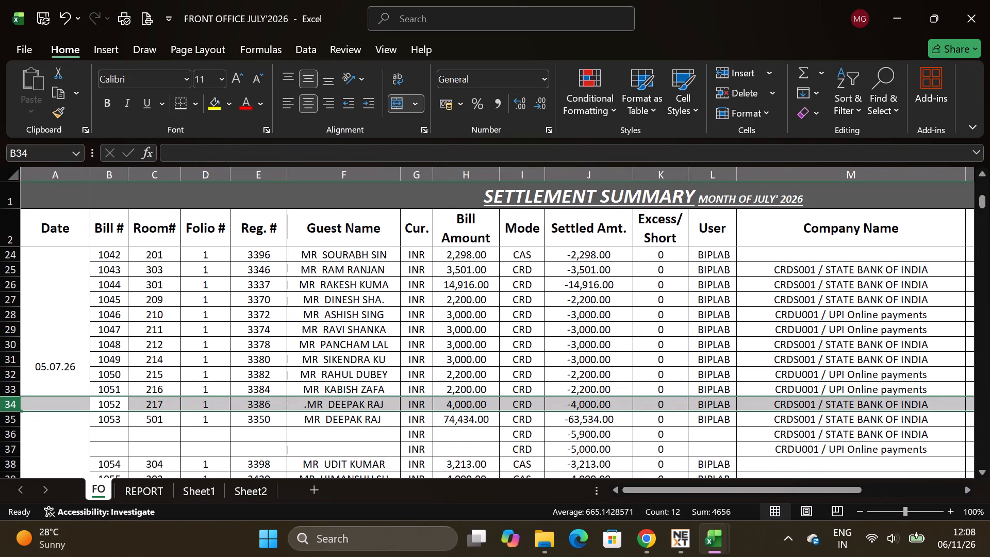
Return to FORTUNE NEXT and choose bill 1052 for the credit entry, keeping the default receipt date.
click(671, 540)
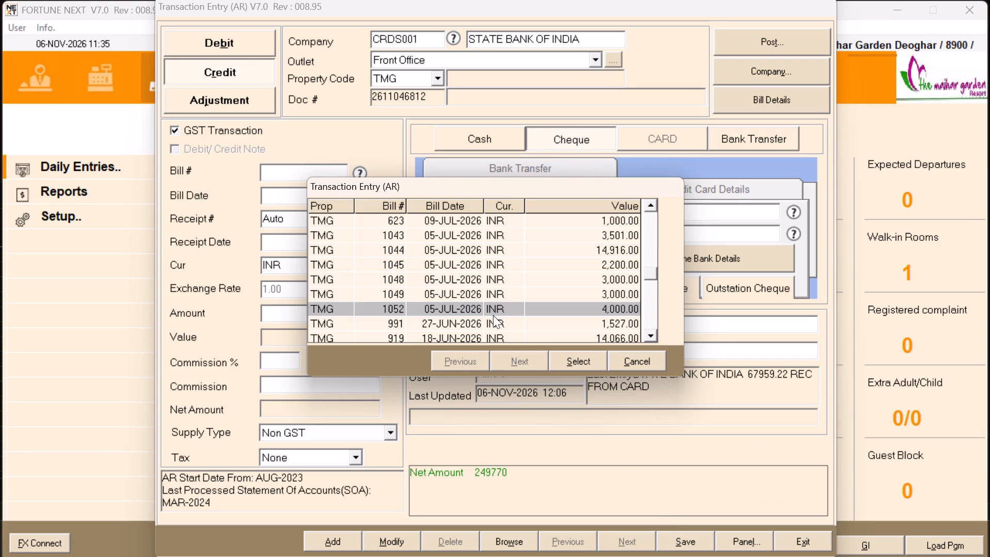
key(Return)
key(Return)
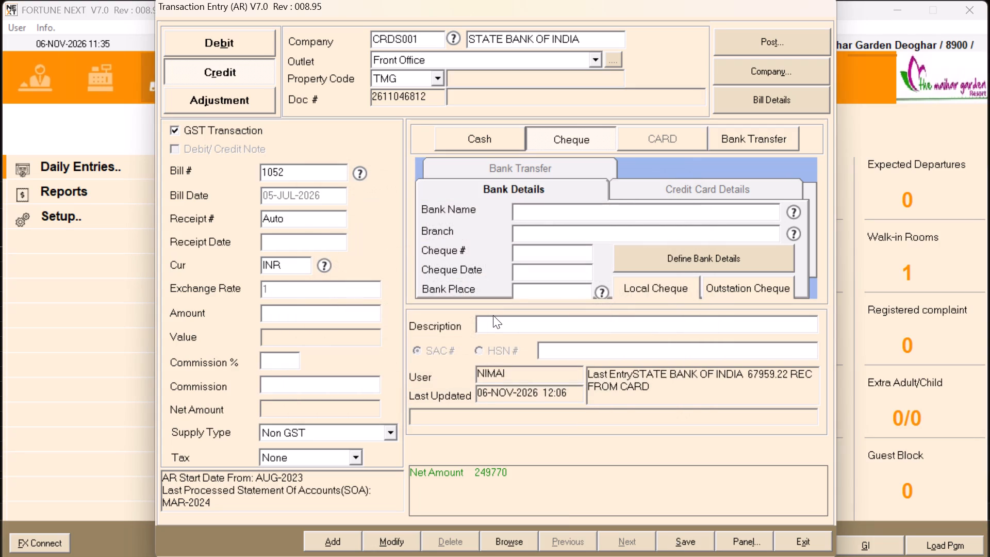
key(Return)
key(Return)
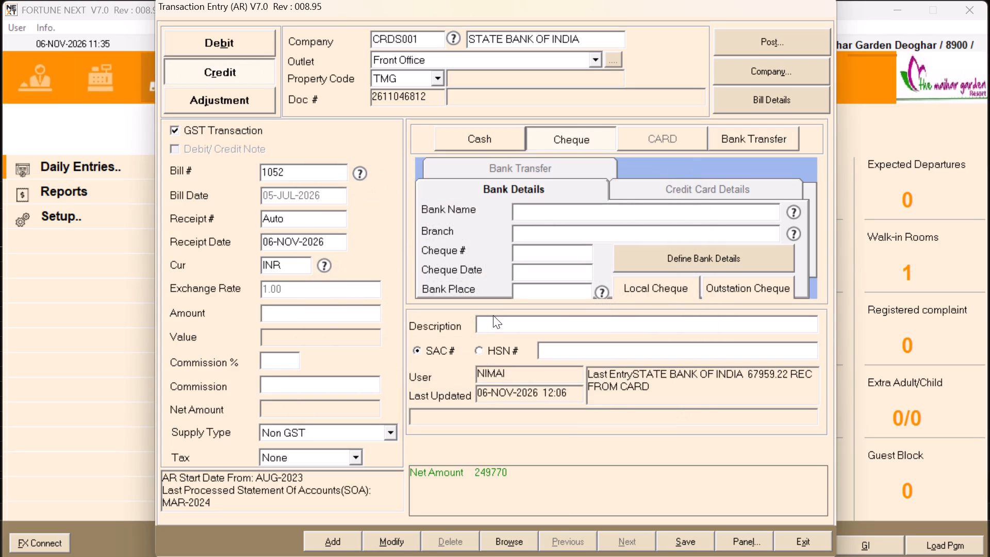
Restart the transaction as a new credit entry for company CRDS001, State Bank of India.
click(244, 41)
click(223, 72)
key(Return)
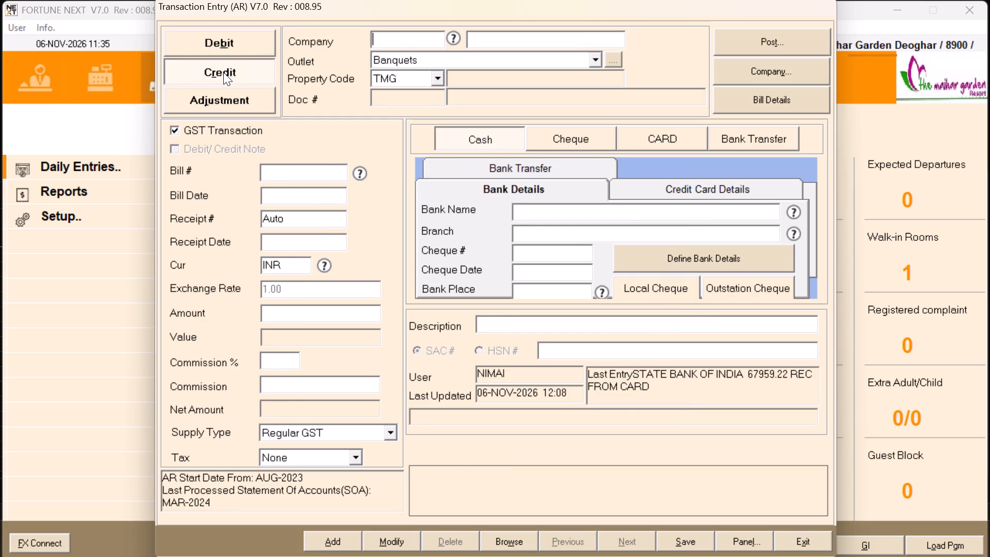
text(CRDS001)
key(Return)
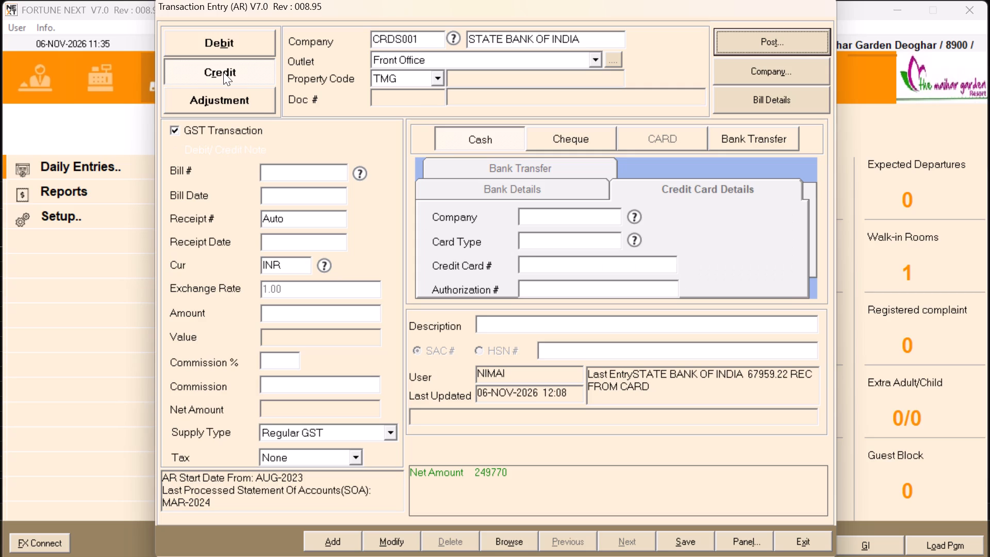
Look up bill number 1052, choose the bill dated 05-JUL-2026, and keep the automatic receipt number and default receipt date.
click(321, 167)
text(1052)
key(Return)
click(477, 221)
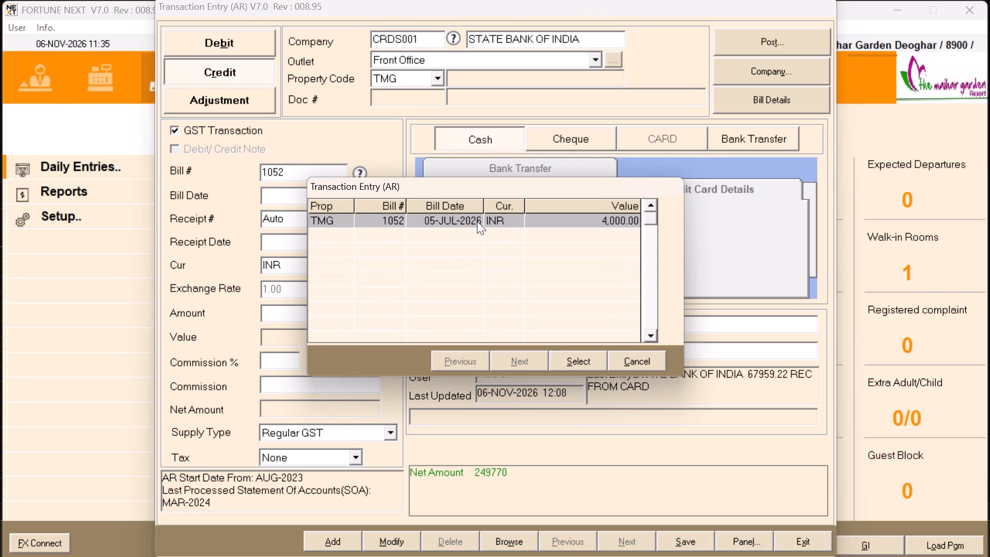
key(Return)
key(Return)
key(Return)
key(Return)
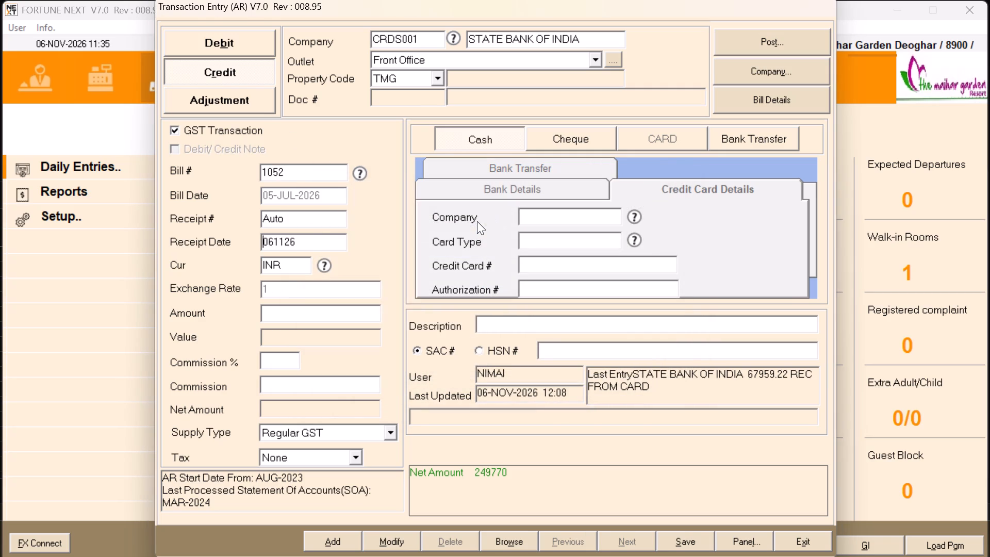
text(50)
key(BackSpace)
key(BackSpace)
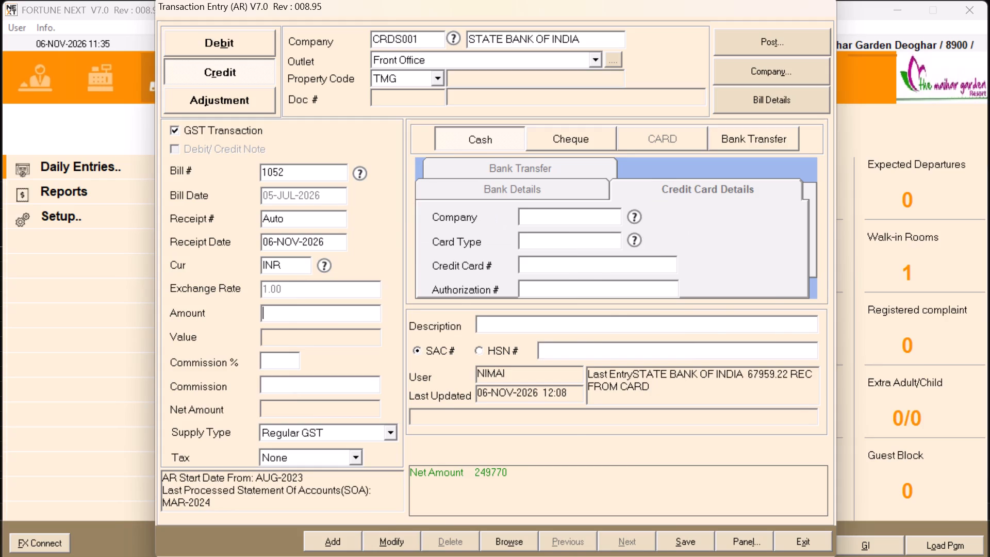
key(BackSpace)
Check bill 1052's received amount in the workbook's REPORT sheet and set the credit entry's amount to 4,000.00.
key(alt+Tab)
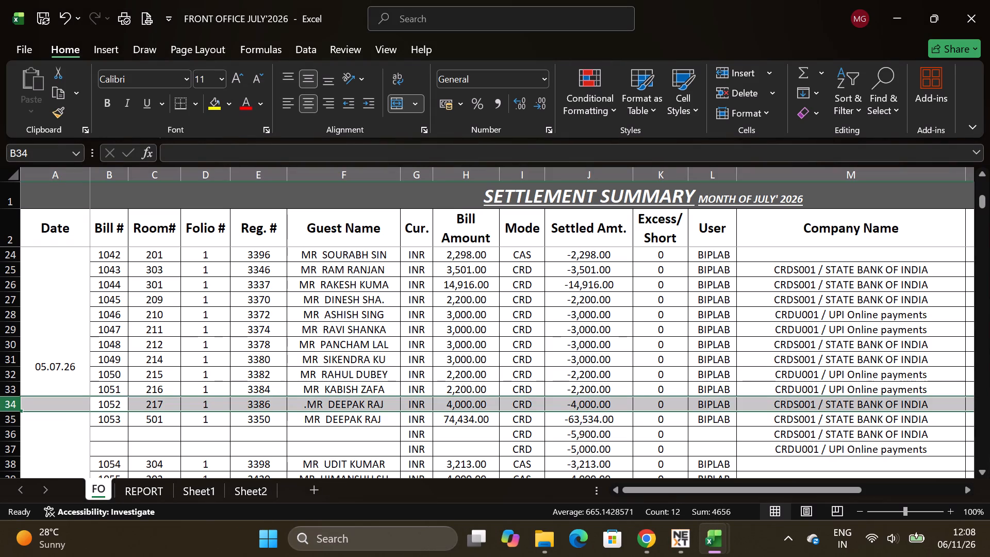
click(146, 495)
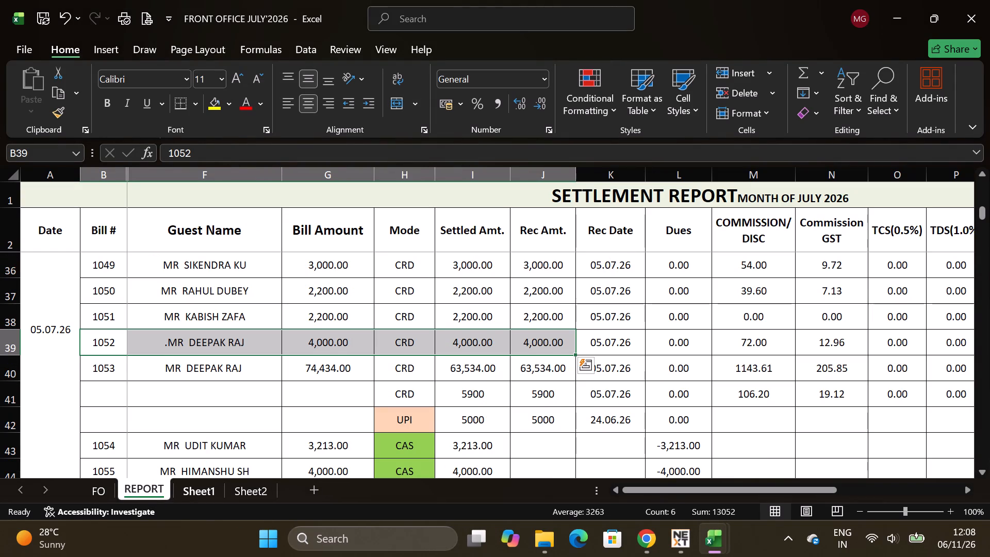
key(alt+Tab)
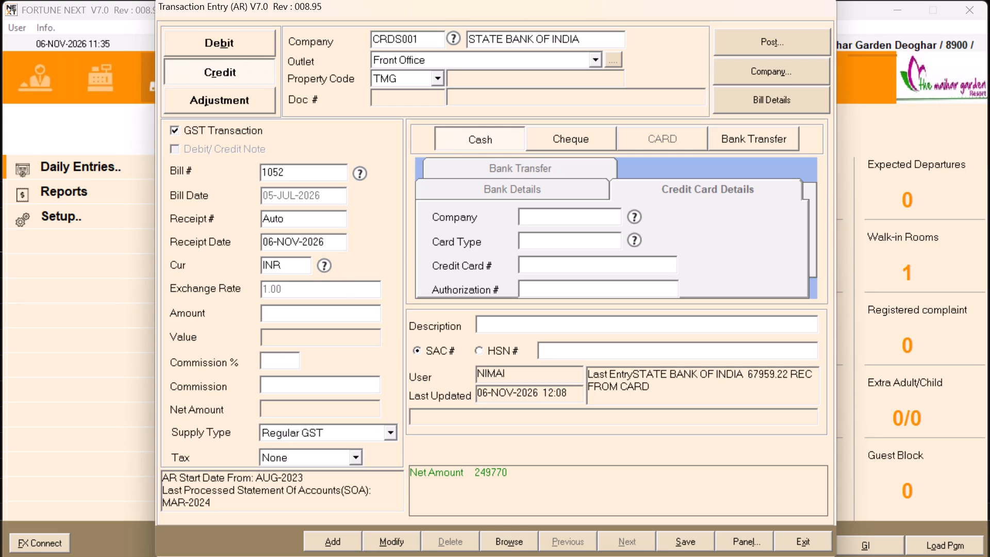
text(4000)
key(Return)
key(Return)
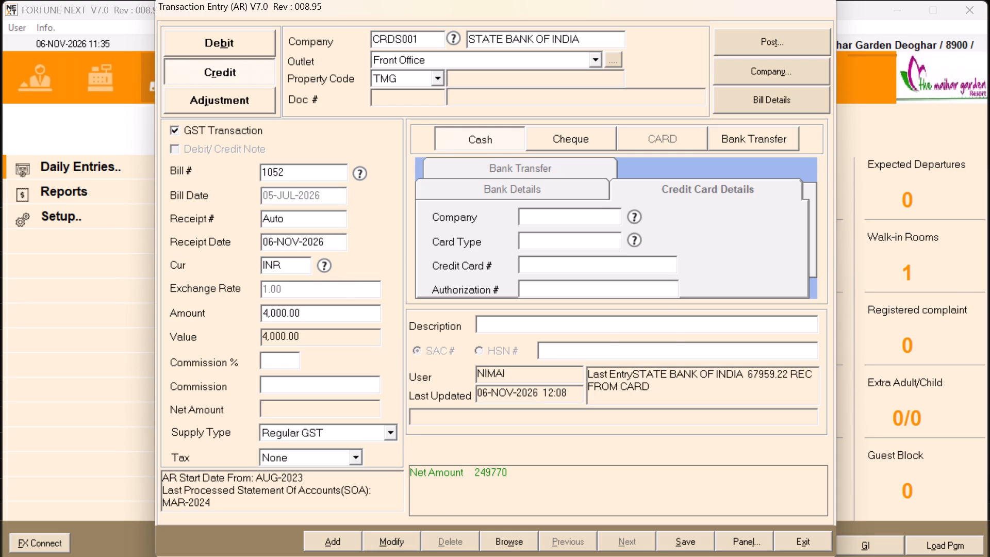
Total bill 1052's commission, GST, TCS and TDS in the settlement report; set the entry's commission to 84.96 and supply type to Non GST.
key(alt+Tab)
drag(775, 345, 885, 342)
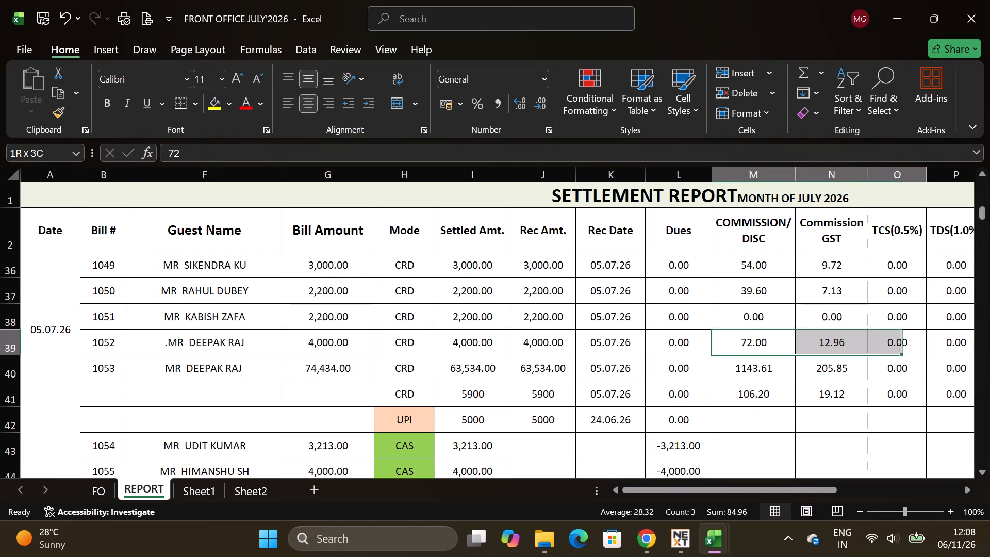
drag(885, 342, 824, 345)
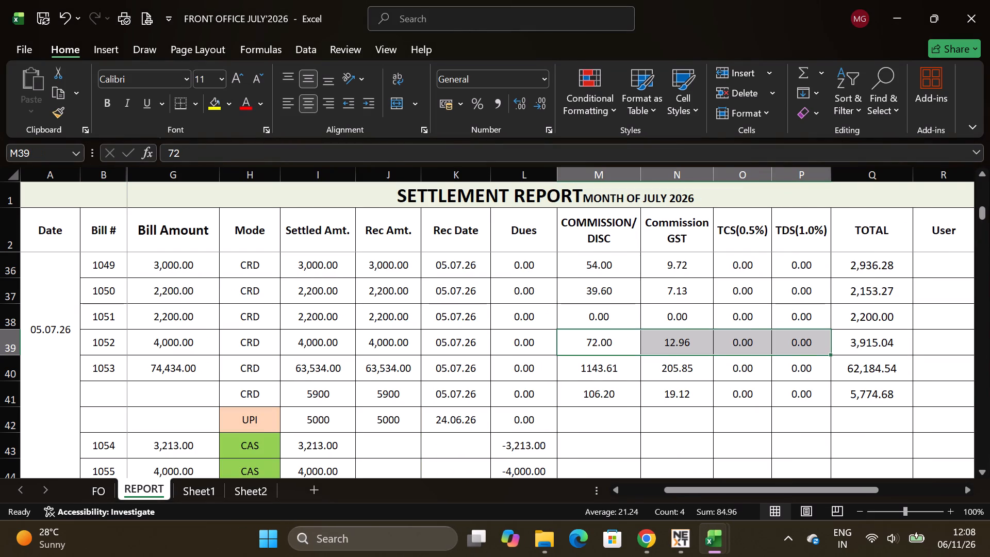
key(alt+Tab)
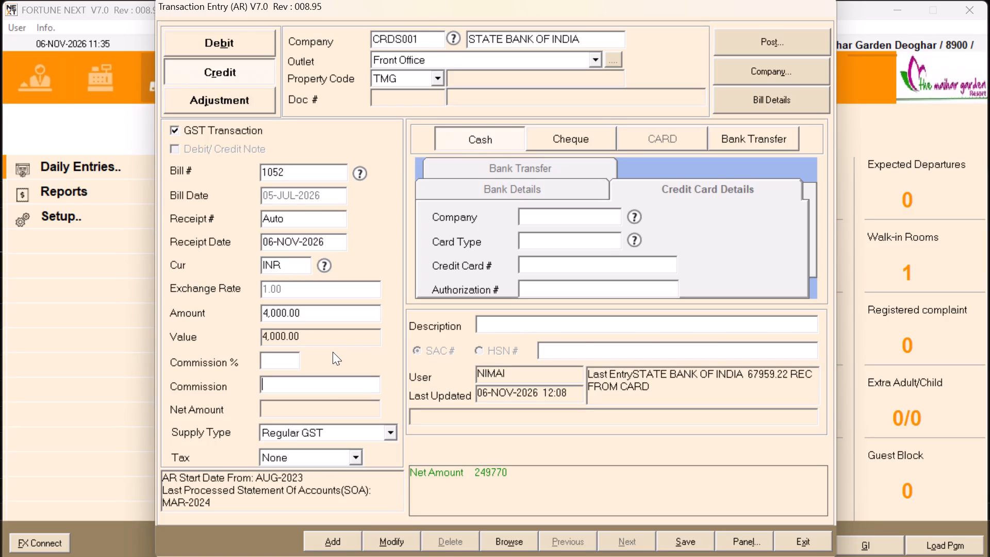
text(84.96)
key(Return)
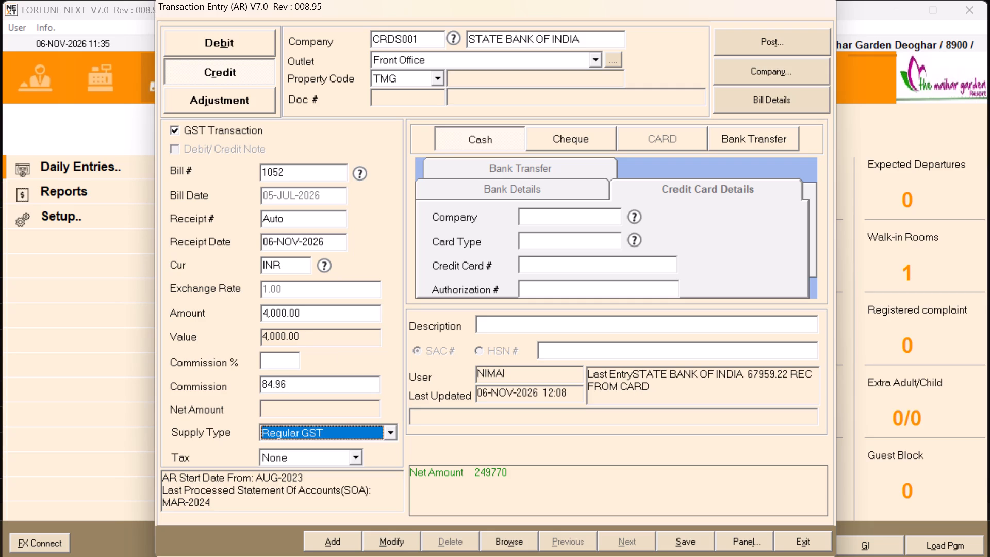
click(302, 440)
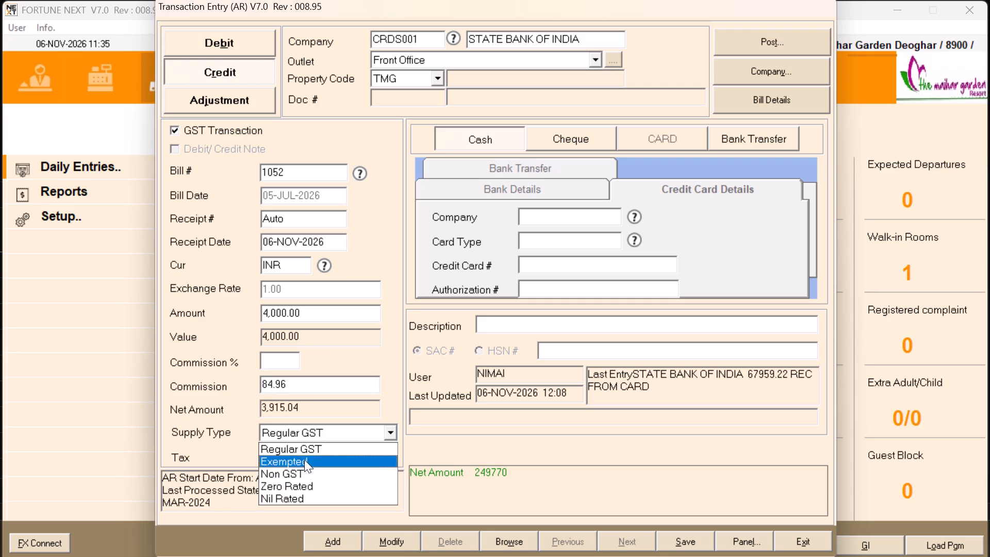
click(304, 474)
Set the payment mode to Bank Transfer with State Bank of India as the bank and DEOGHAR as the branch.
click(754, 135)
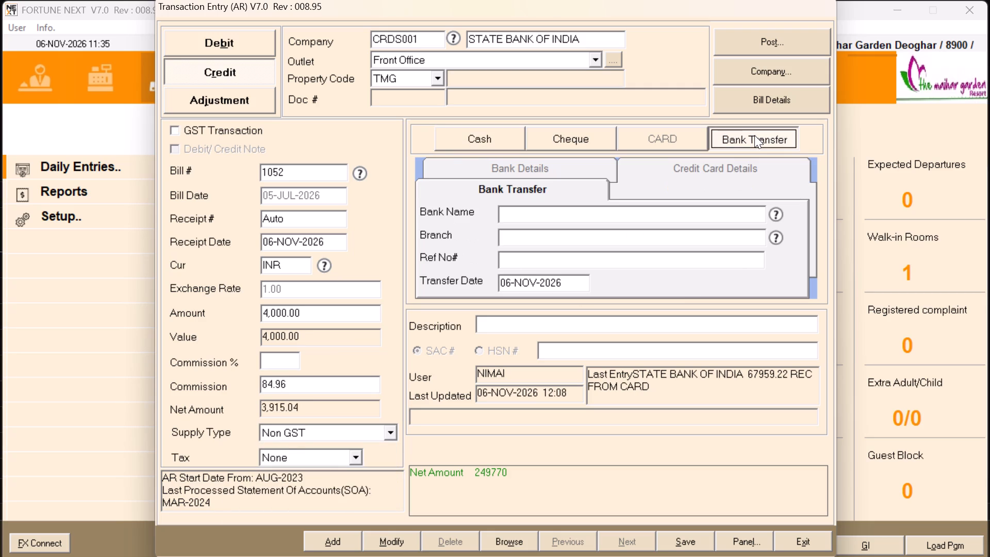
key(Return)
key(Return)
key(d)
key(BackSpace)
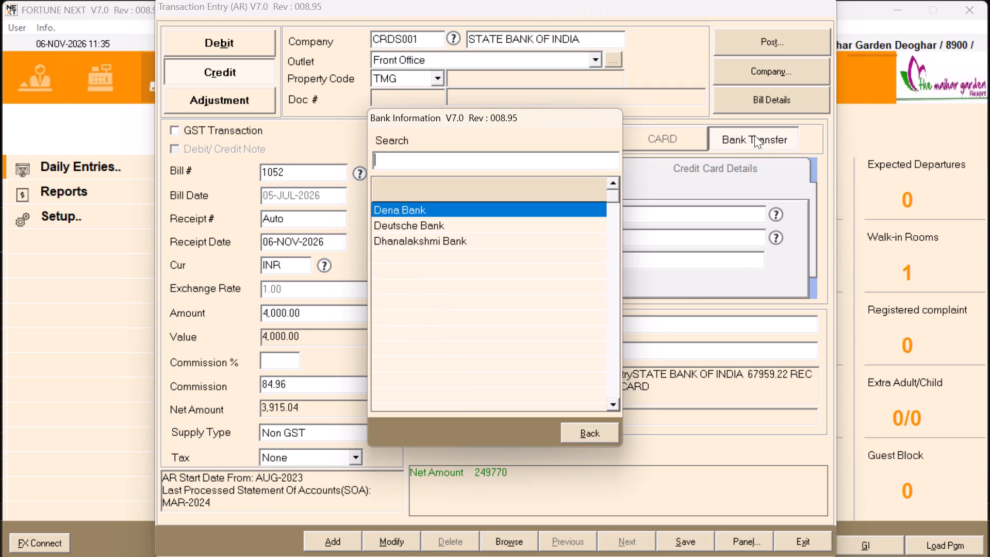
key(s)
click(467, 220)
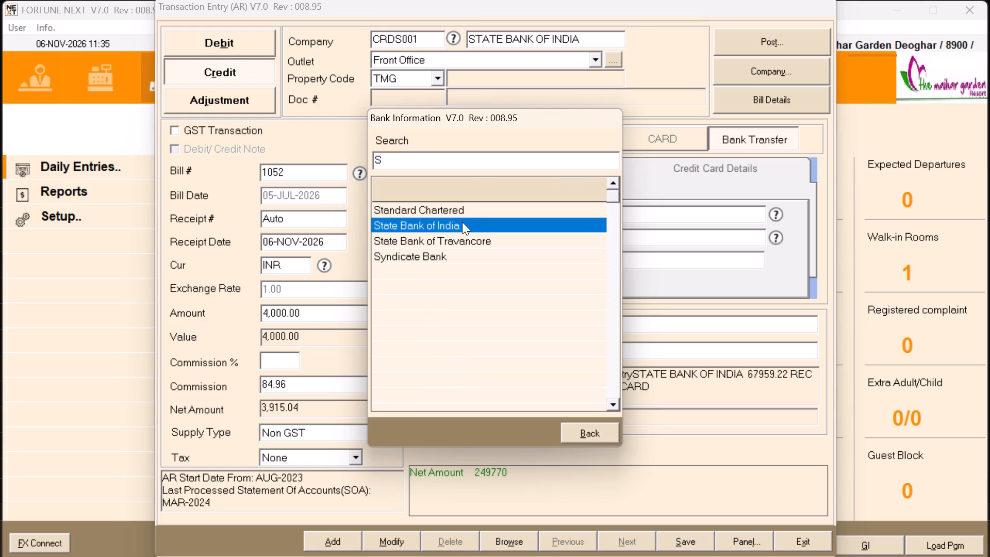
key(Return)
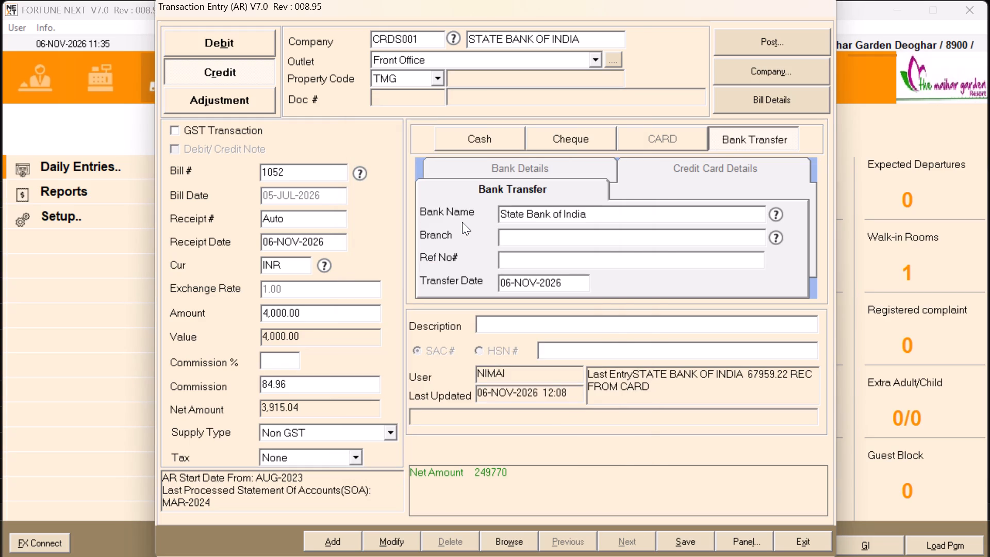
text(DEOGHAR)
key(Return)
Check bill 1052's row in the settlement report and enter the masked reference number for the bank transfer.
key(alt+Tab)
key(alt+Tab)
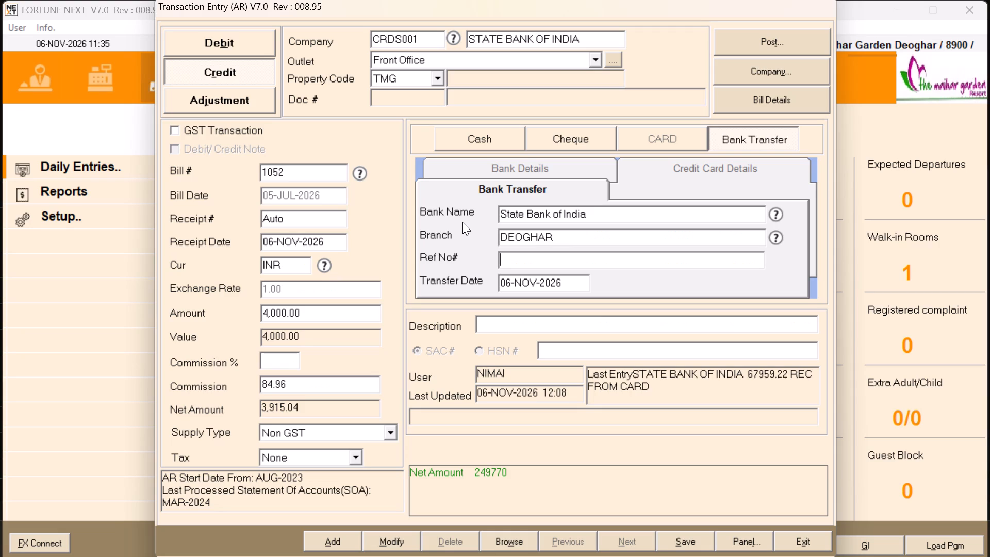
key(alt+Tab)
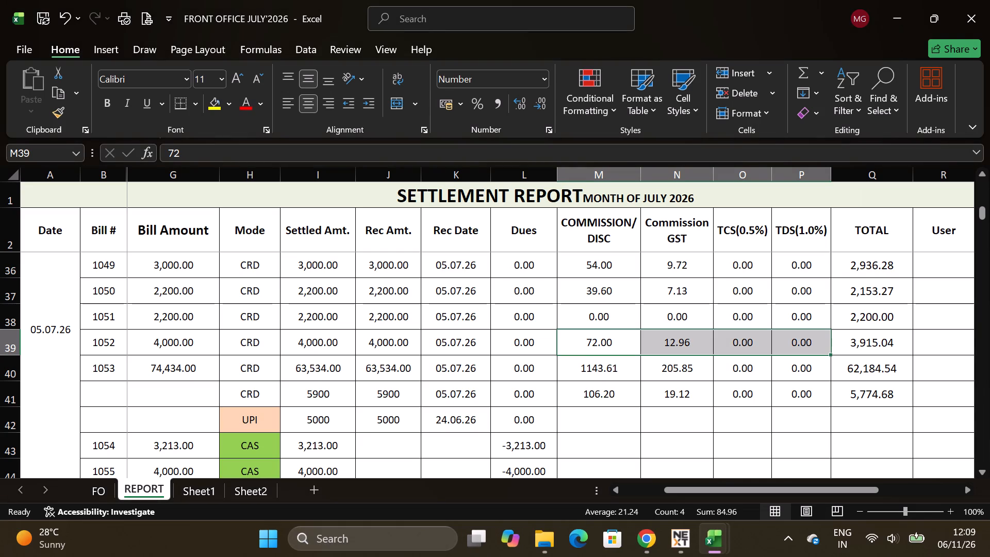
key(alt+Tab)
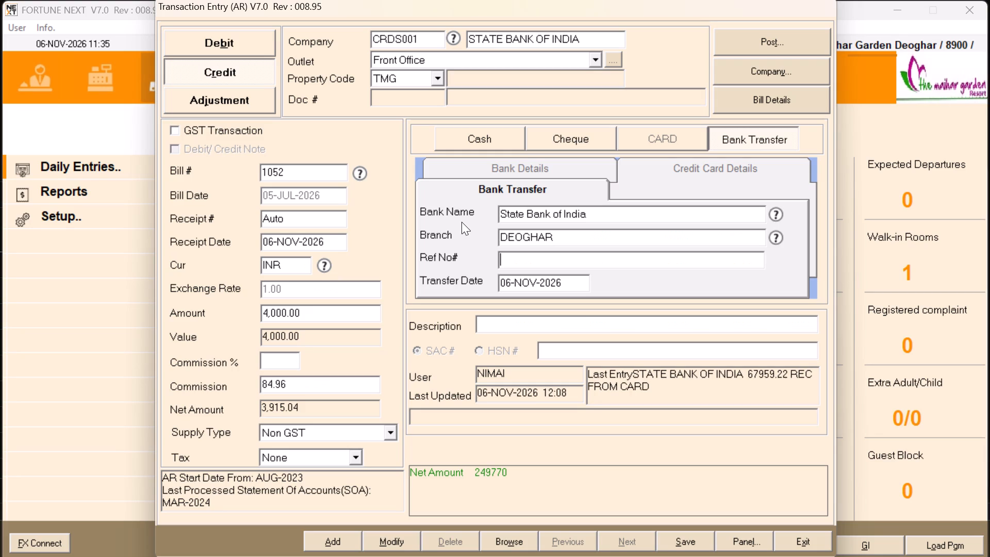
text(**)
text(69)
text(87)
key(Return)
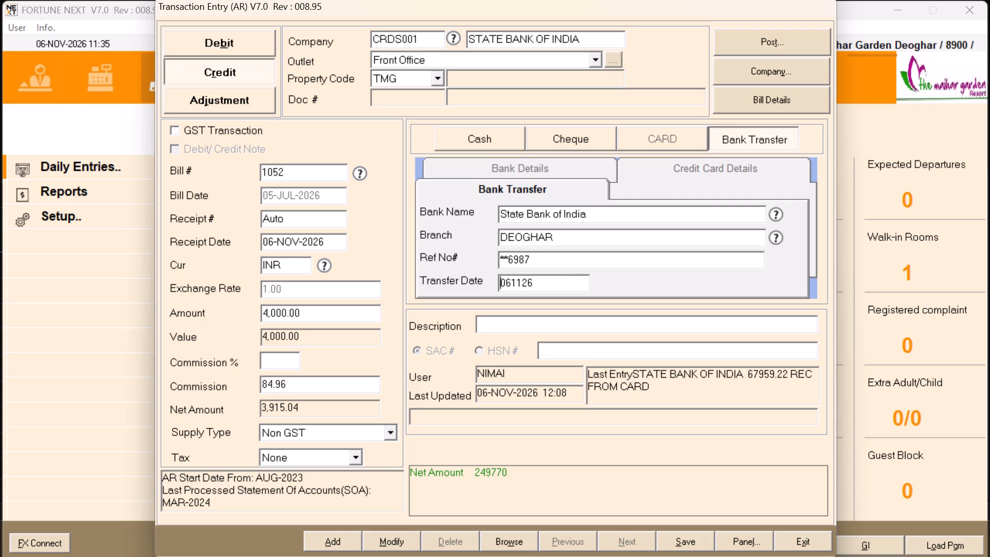
Set the bank transfer date to 05-JUL-2026.
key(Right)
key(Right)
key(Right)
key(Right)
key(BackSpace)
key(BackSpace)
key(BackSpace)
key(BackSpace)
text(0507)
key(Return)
Enter the description REC FROM CARD and save bill 1052's credit entry.
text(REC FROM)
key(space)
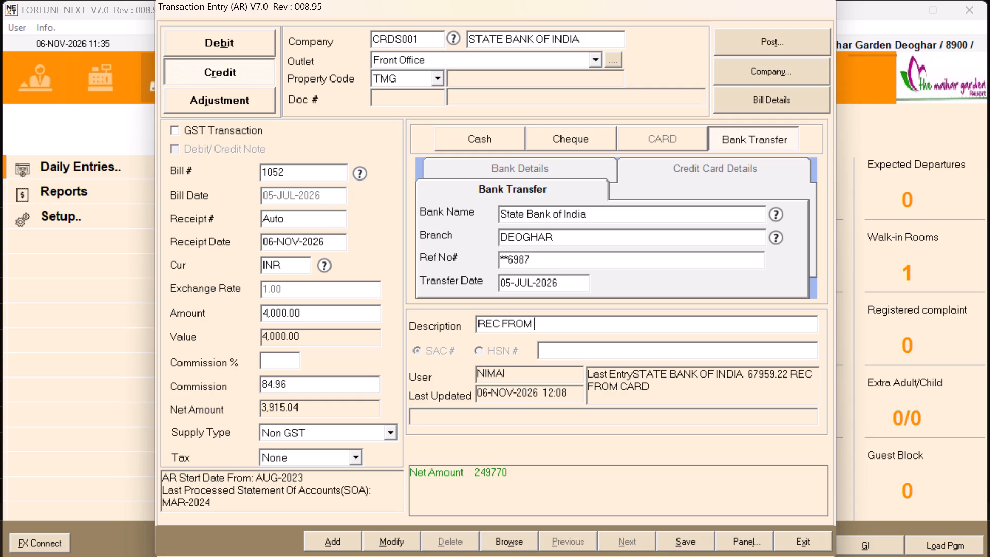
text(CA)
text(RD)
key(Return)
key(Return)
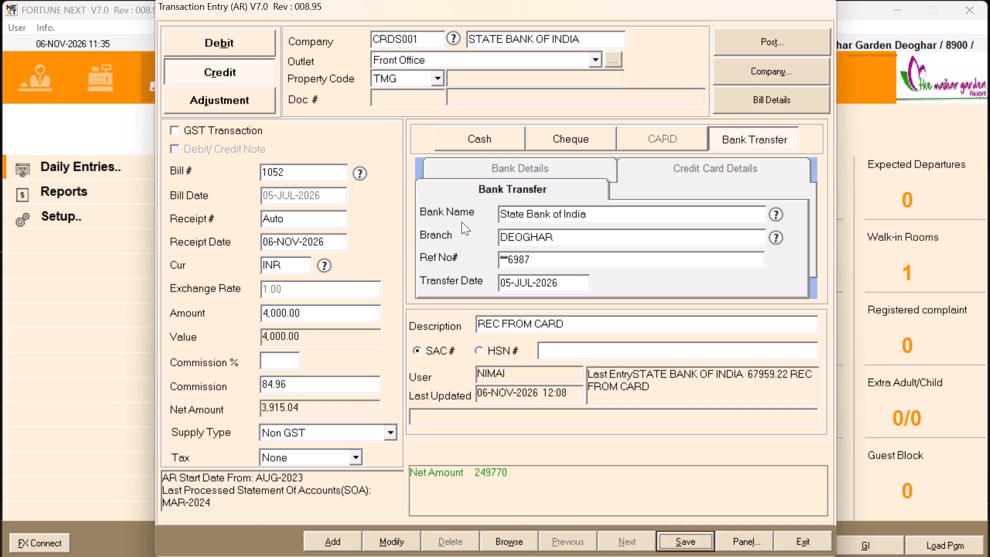
Set the financial posting's transaction code to BANK RECEIPT, review its narration and confirm the posting to FA.
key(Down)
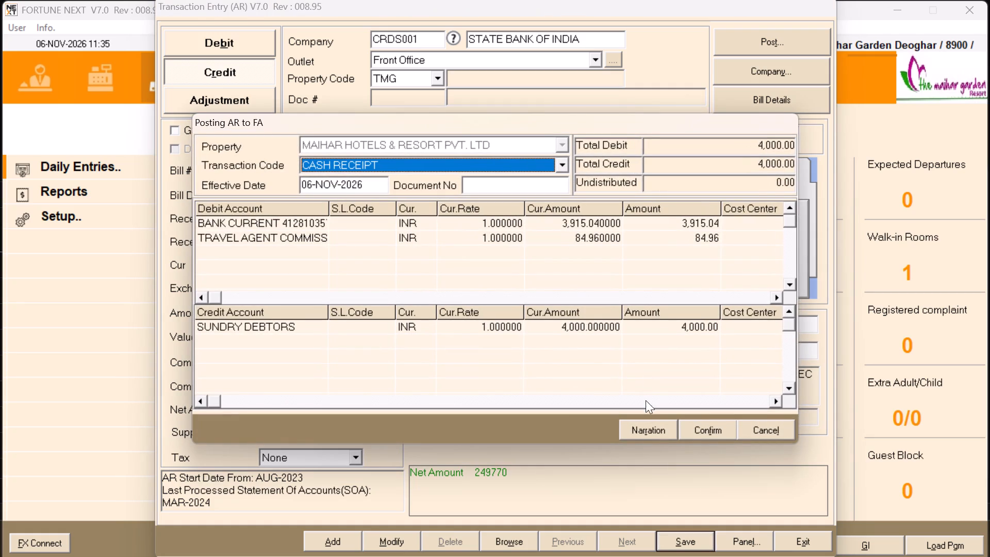
click(639, 425)
click(572, 325)
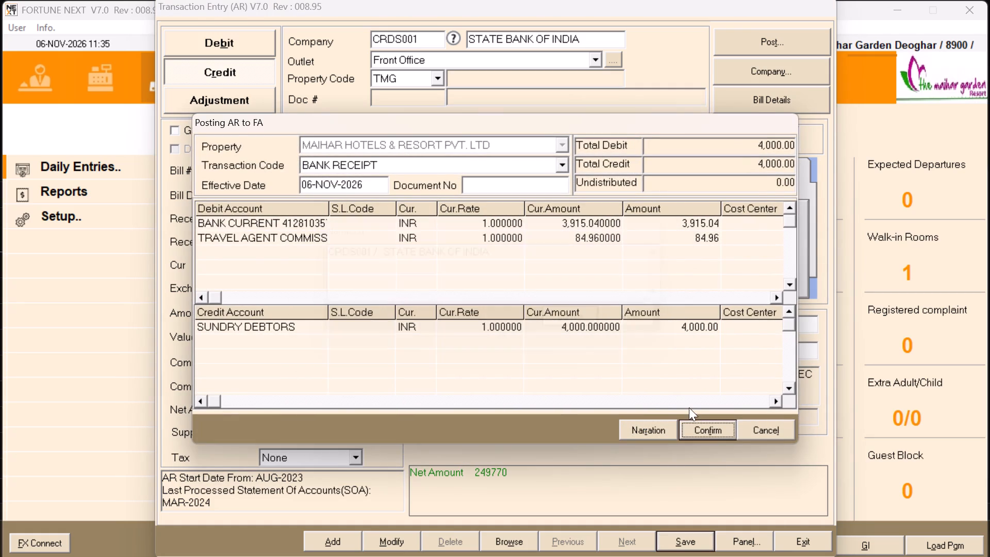
click(709, 432)
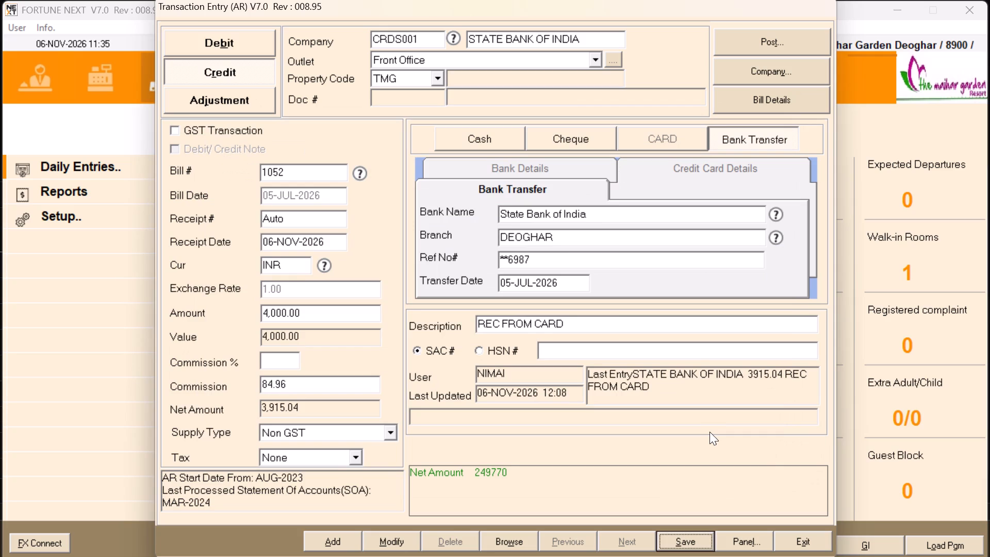
click(607, 232)
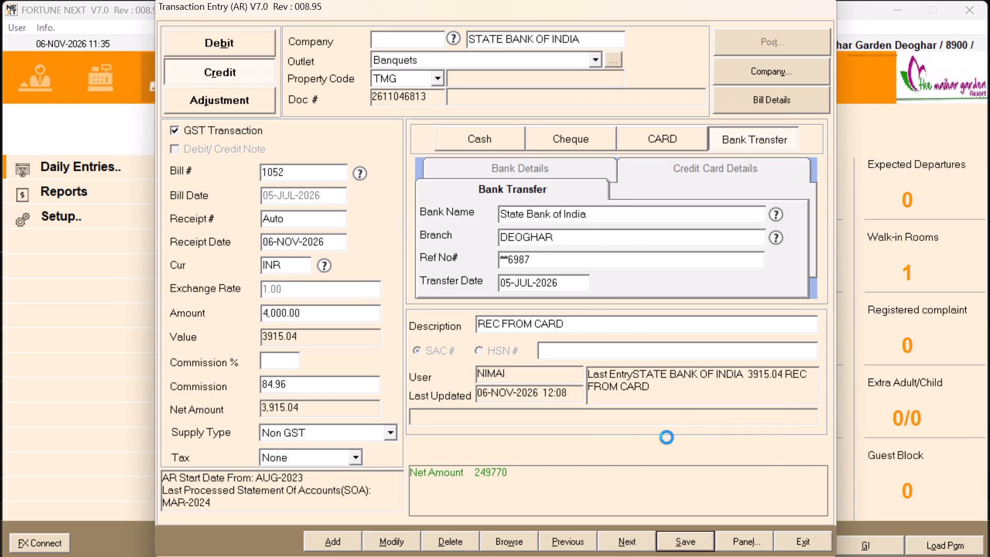
click(594, 301)
Consult the settlement report for the next bill and start another credit entry for company CRDS001, State Bank of India.
key(alt+Tab)
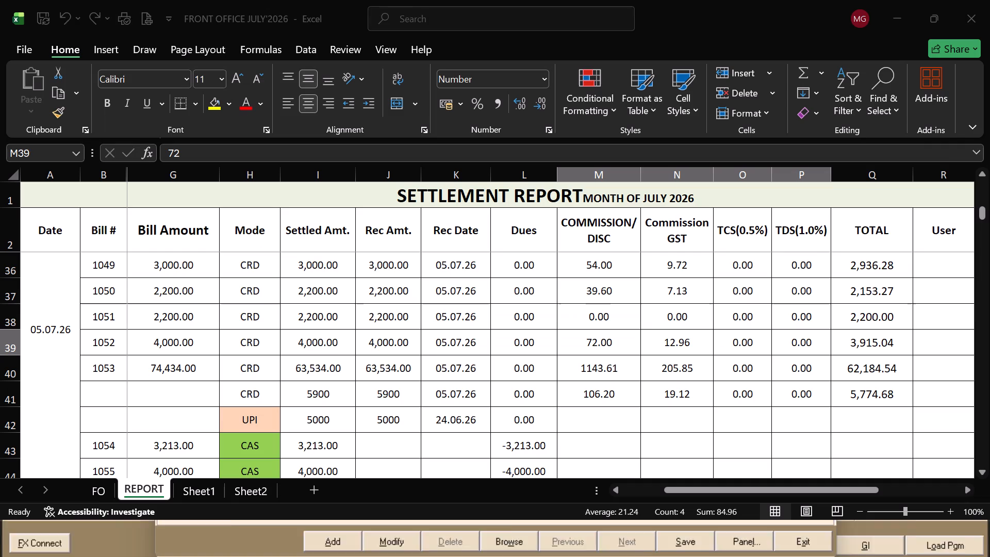
key(alt+Tab)
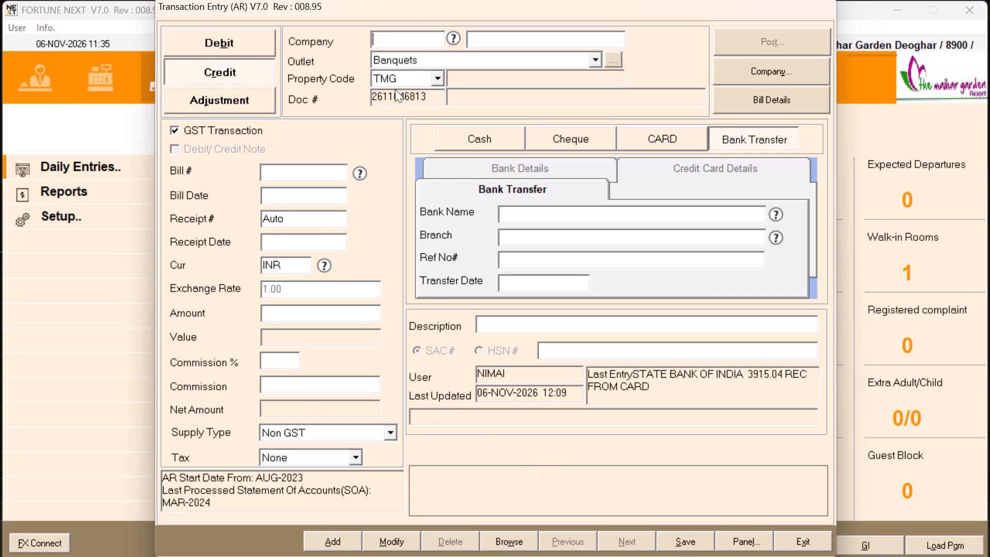
key(alt+Tab)
key(alt+Tab)
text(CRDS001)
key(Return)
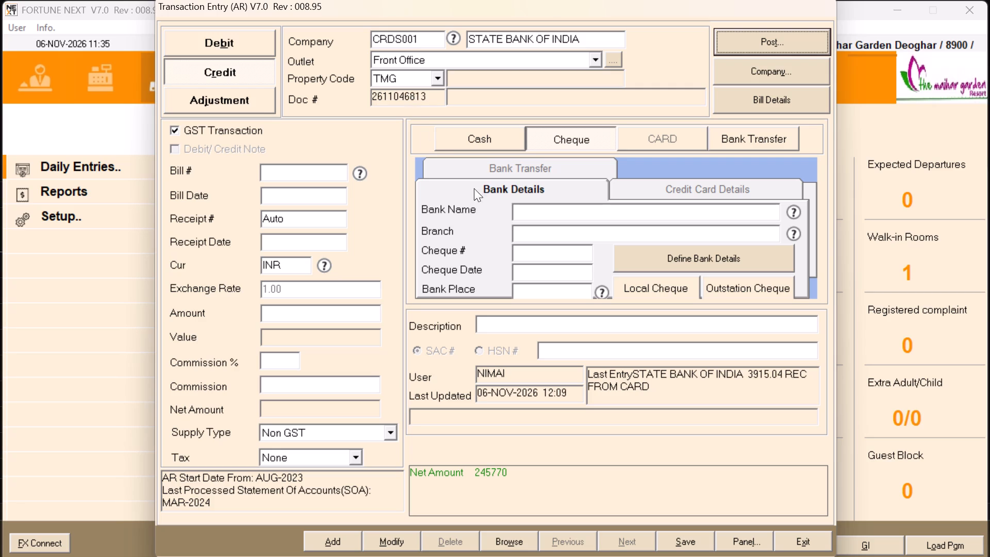
Look through the company's outstanding bills for the 05-JUL-2026 entries and close the list without choosing one.
double_click(303, 168)
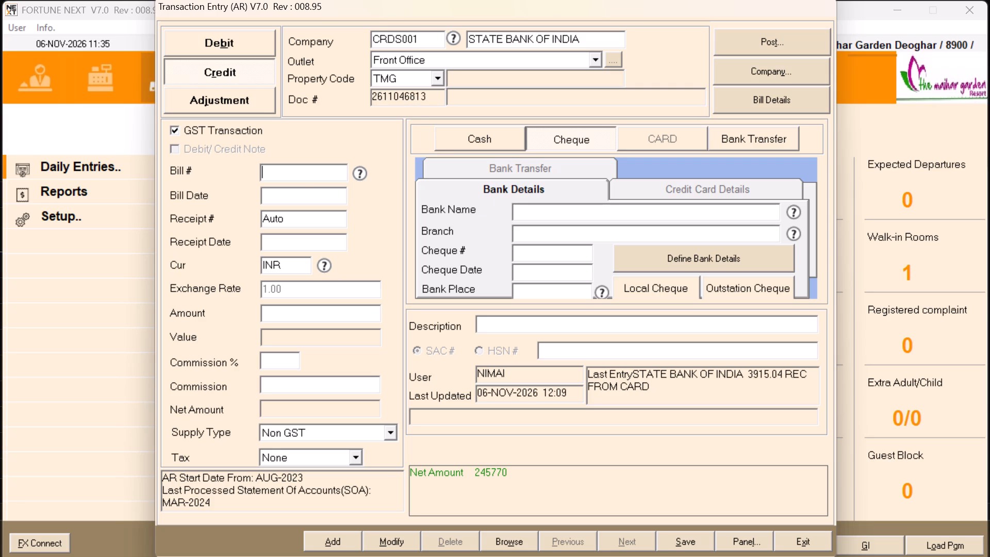
double_click(302, 168)
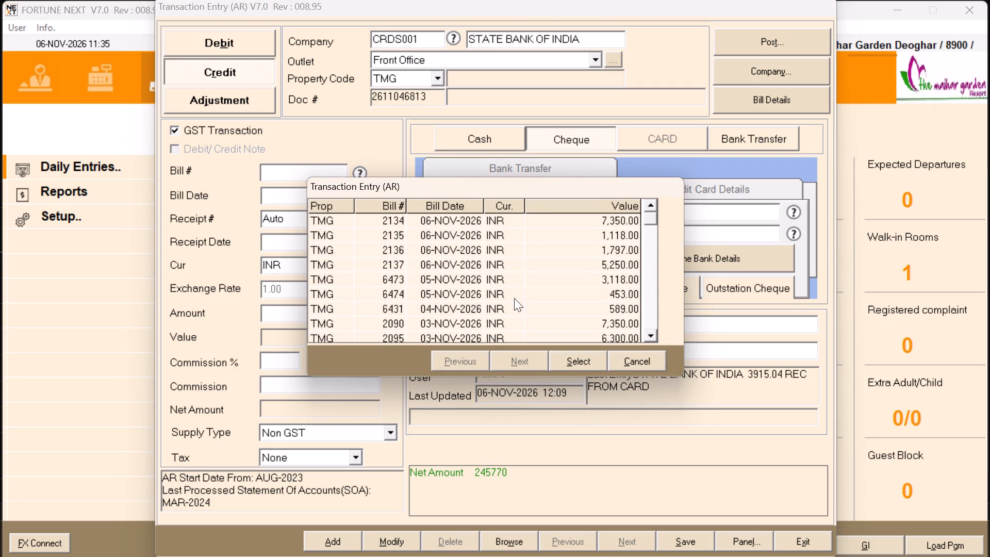
click(650, 337)
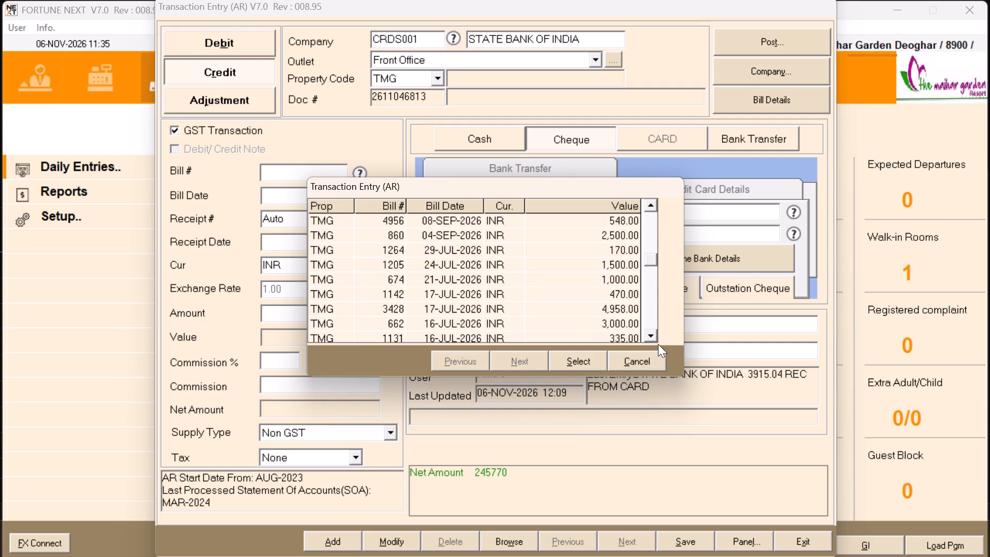
triple_click(647, 333)
double_click(647, 333)
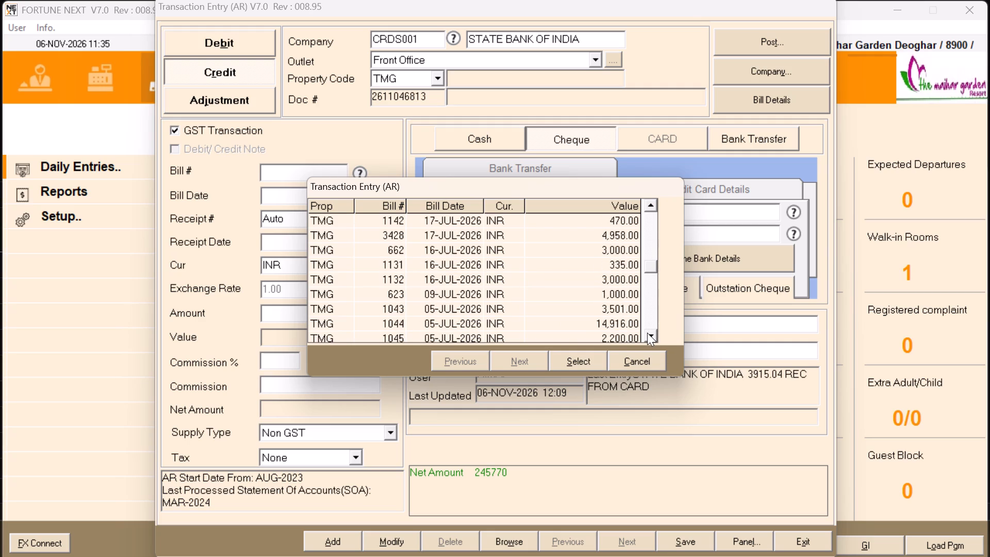
triple_click(647, 333)
click(647, 333)
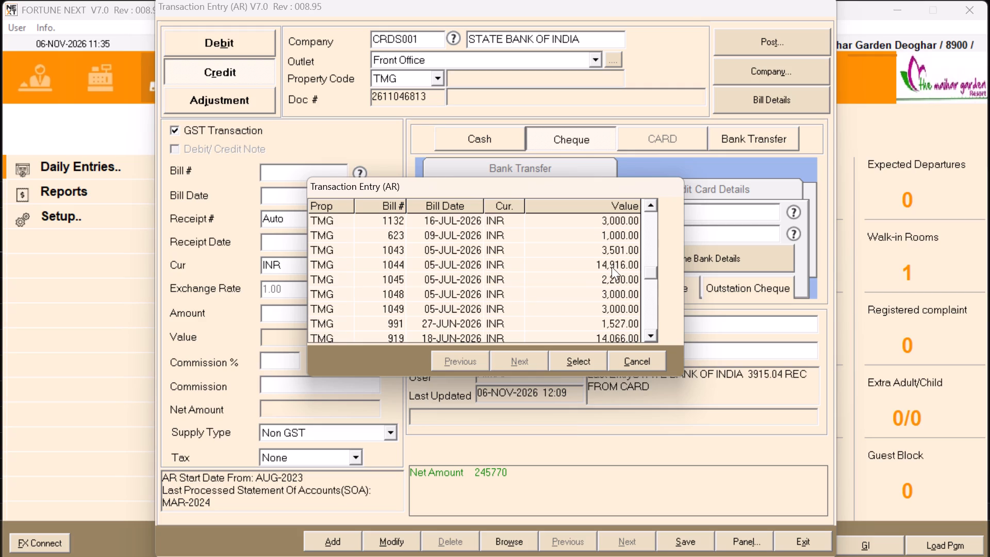
double_click(650, 204)
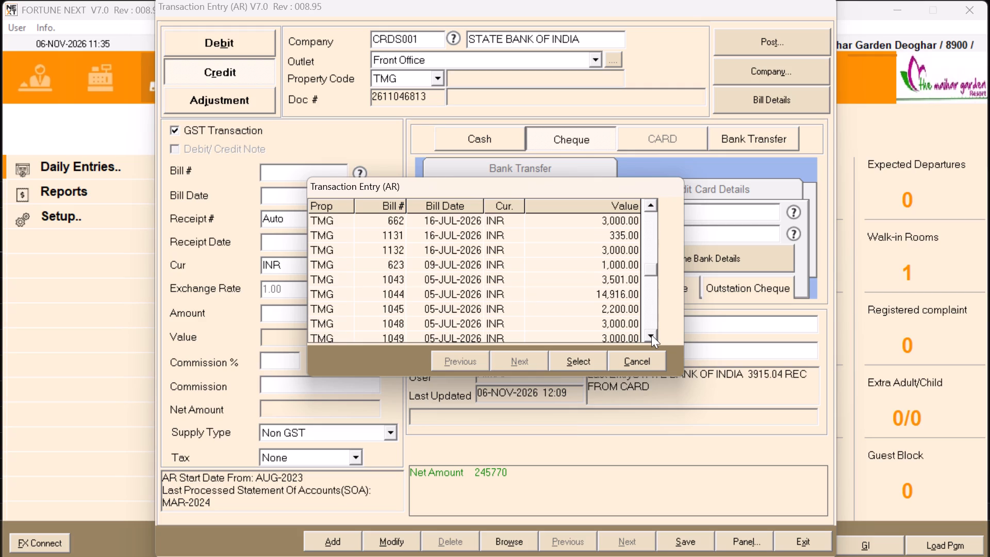
click(651, 335)
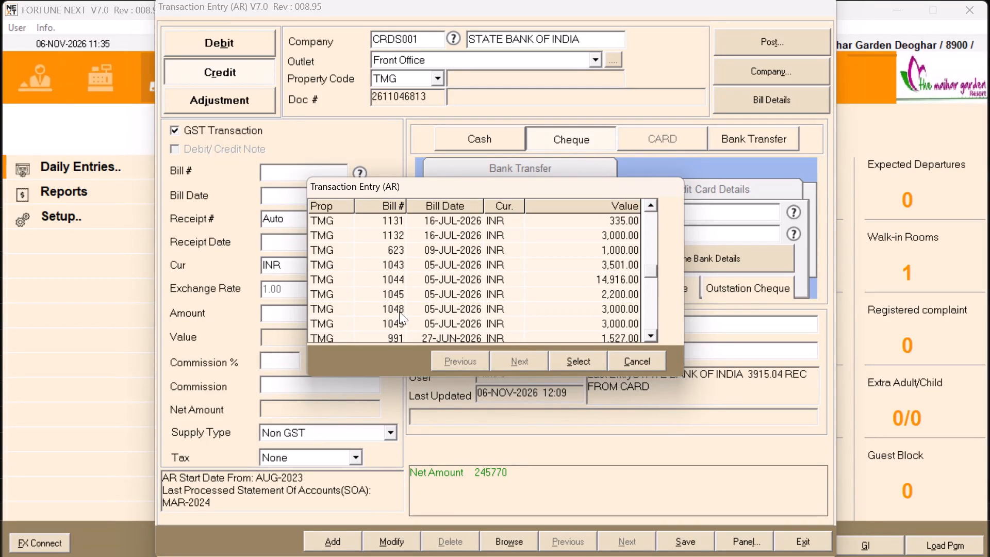
key(Up)
click(653, 337)
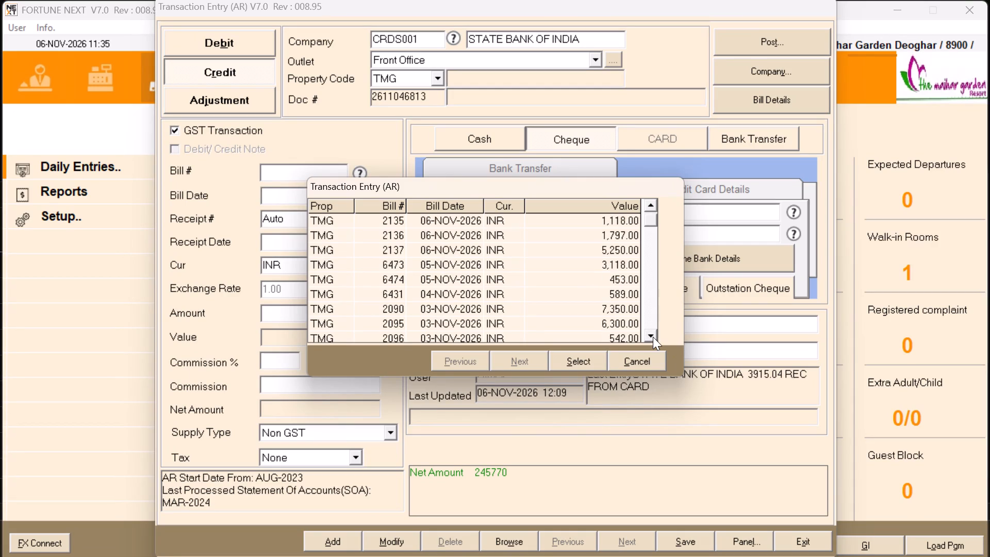
click(653, 337)
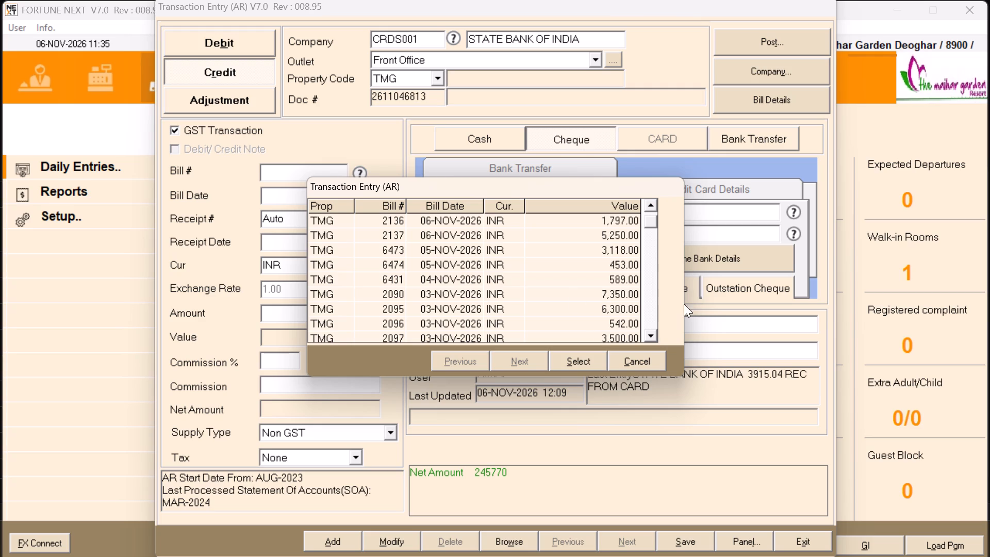
click(651, 333)
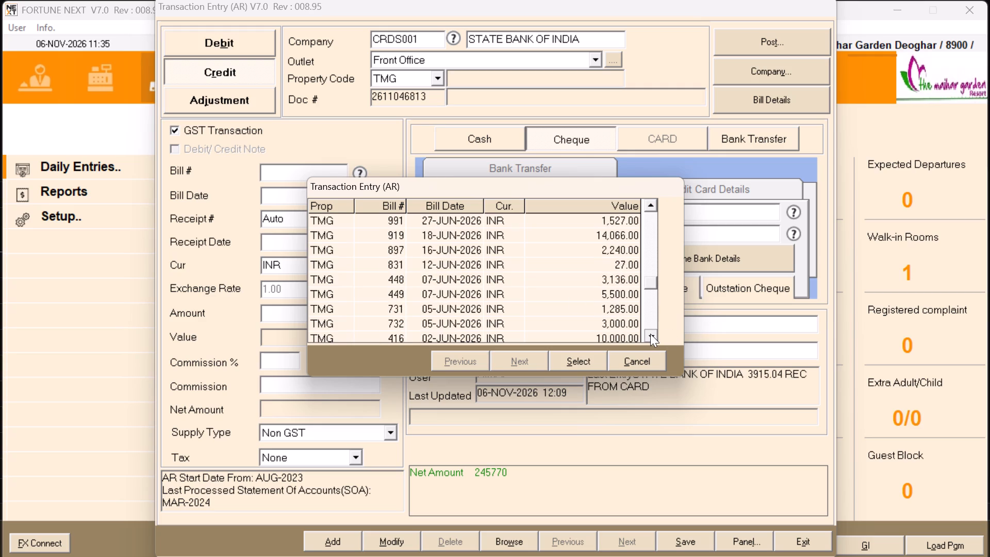
triple_click(651, 204)
click(651, 204)
double_click(651, 204)
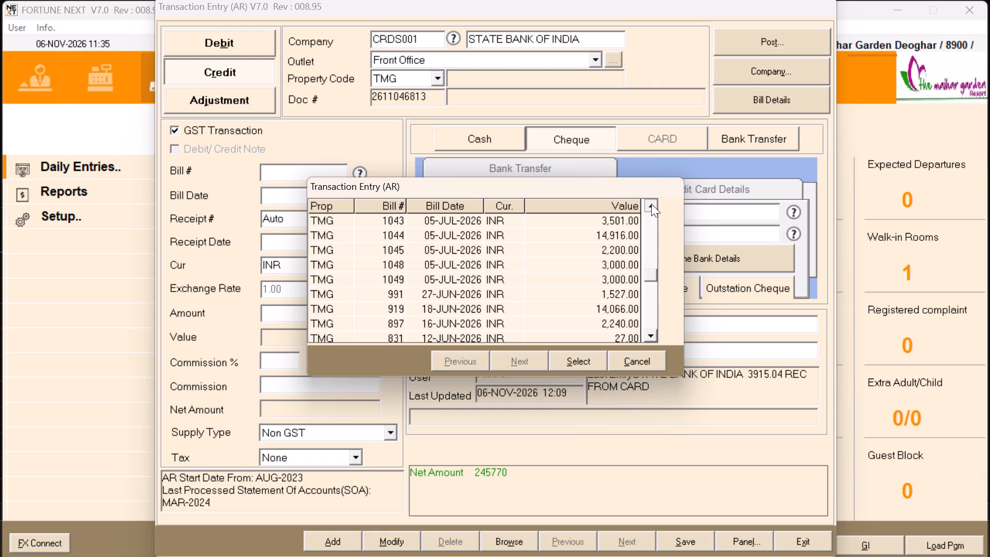
double_click(651, 204)
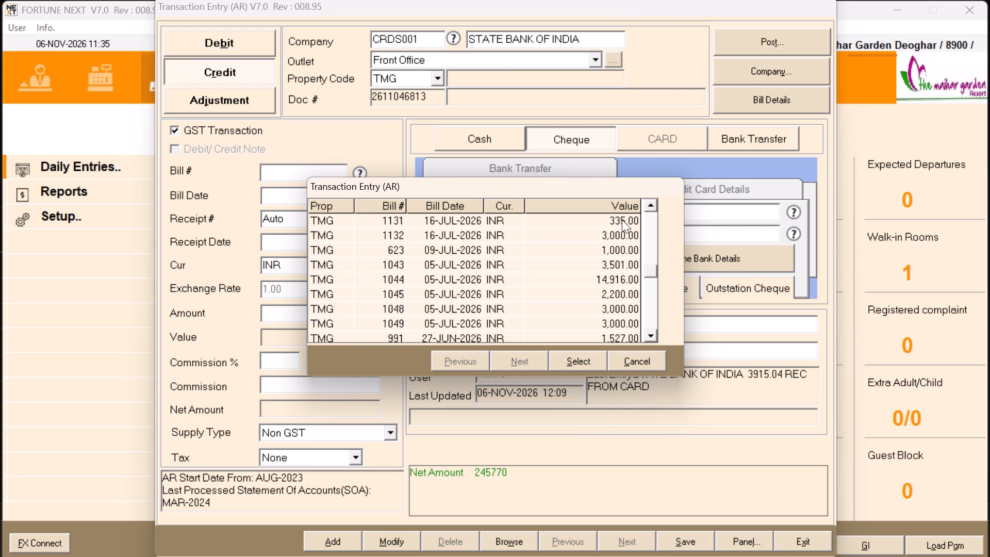
double_click(650, 204)
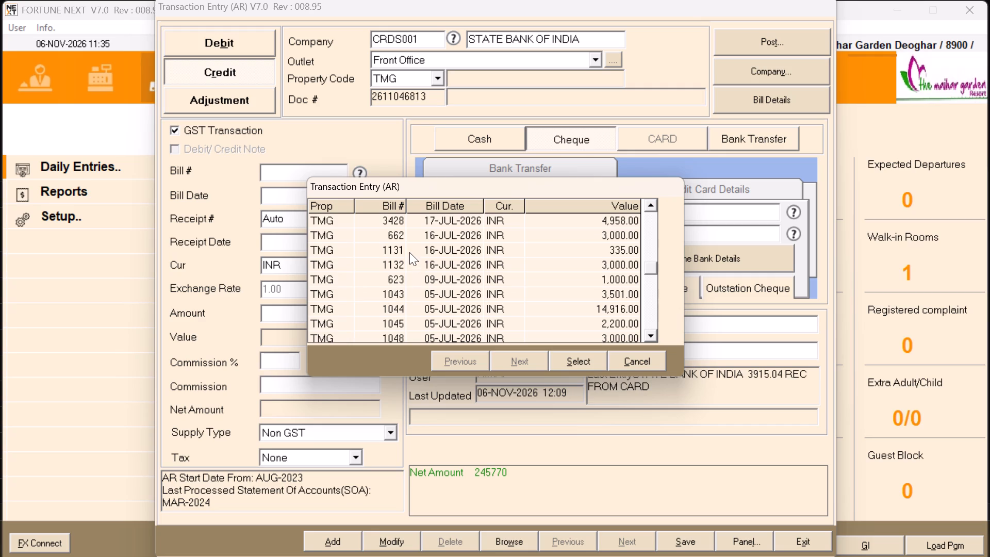
double_click(654, 204)
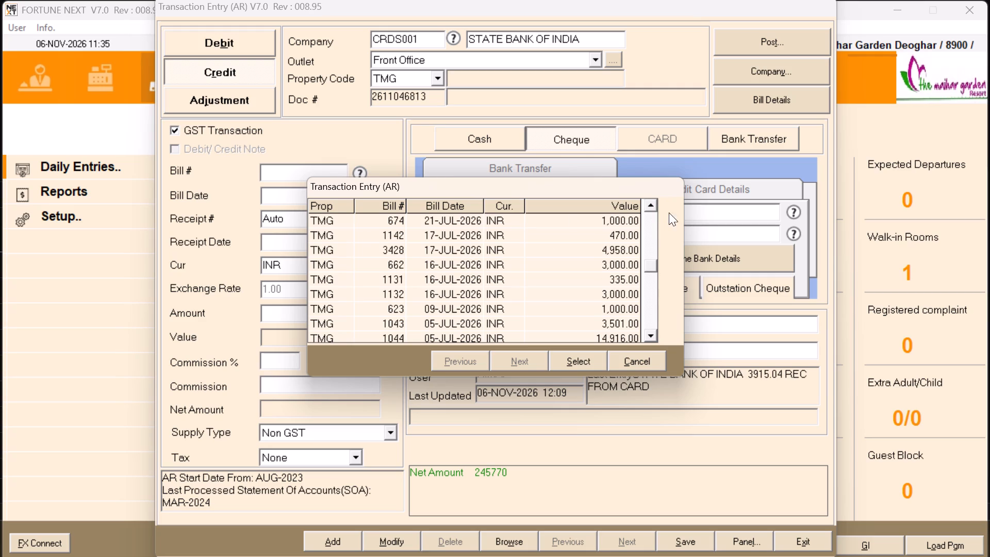
click(648, 202)
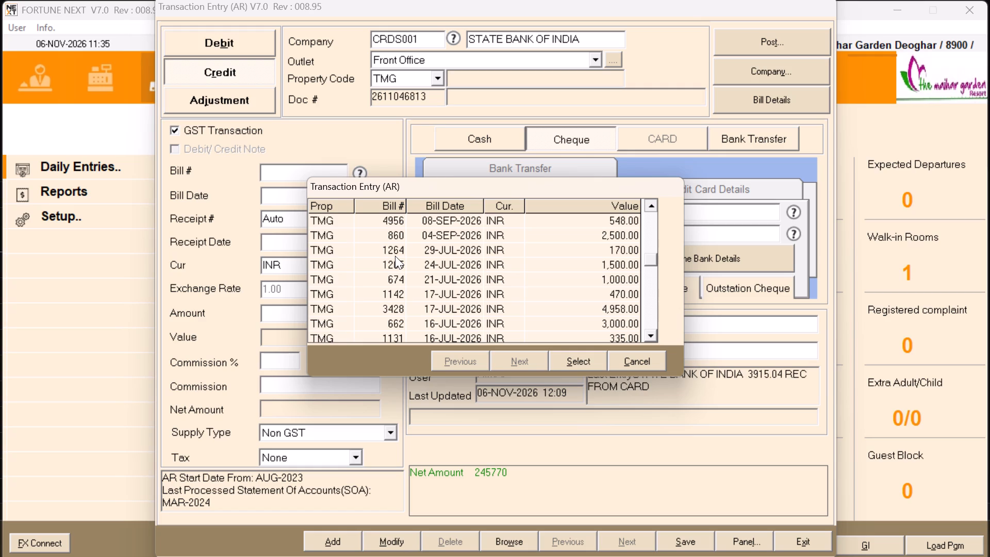
click(625, 361)
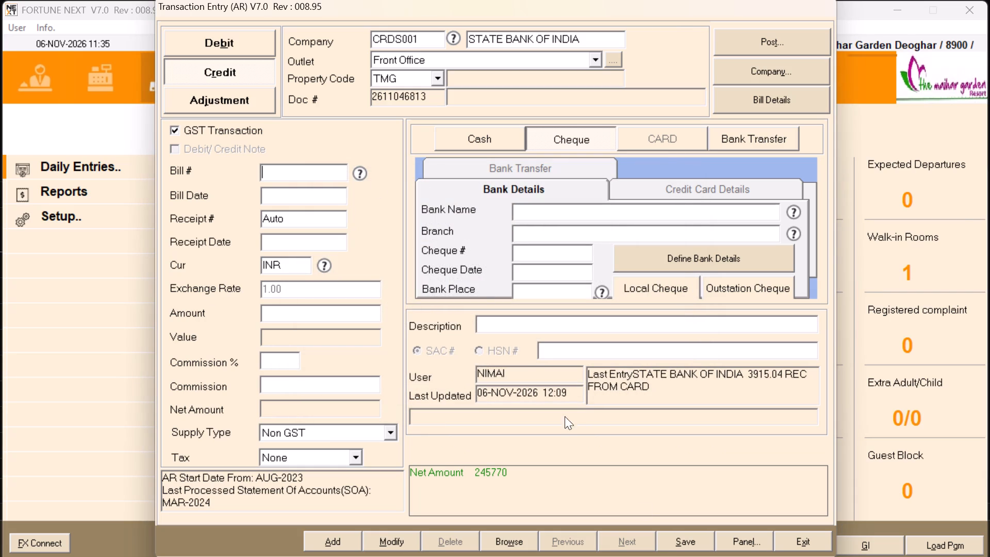
Switch to the FRONT OFFICE JULY'2026 workbook and examine the 05.07.26 card settlement rows, focusing on bills 1045 and 1049.
key(alt+Tab)
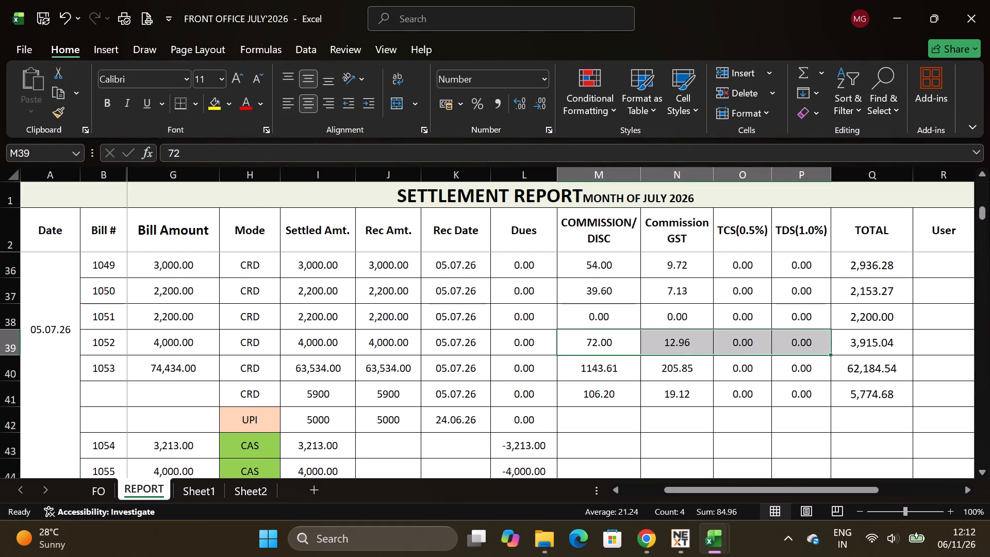
click(120, 265)
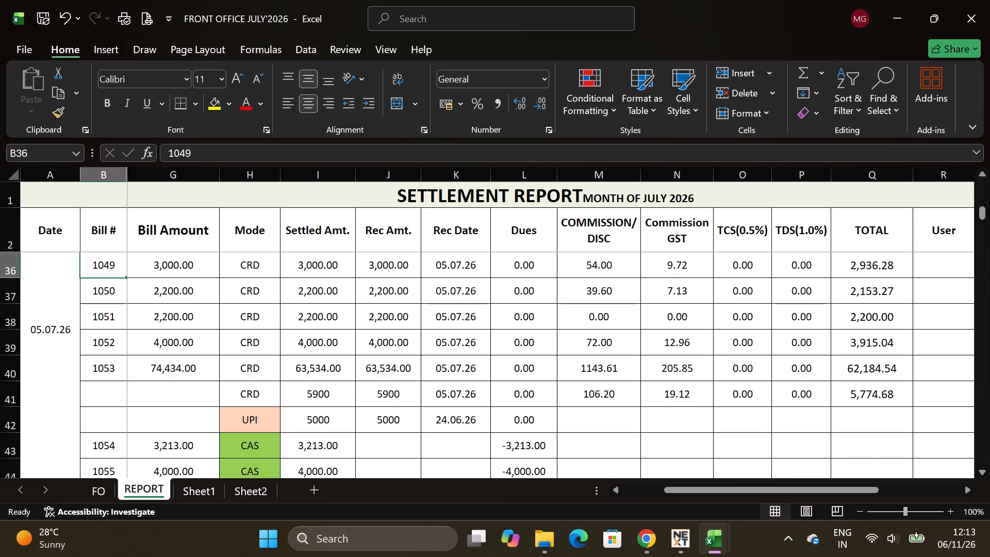
key(alt+Tab)
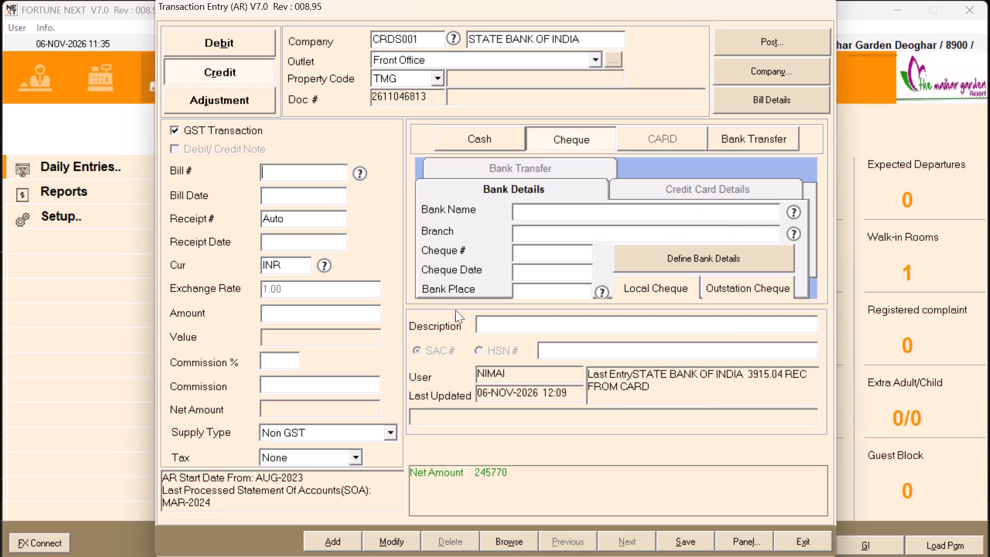
key(alt+Tab)
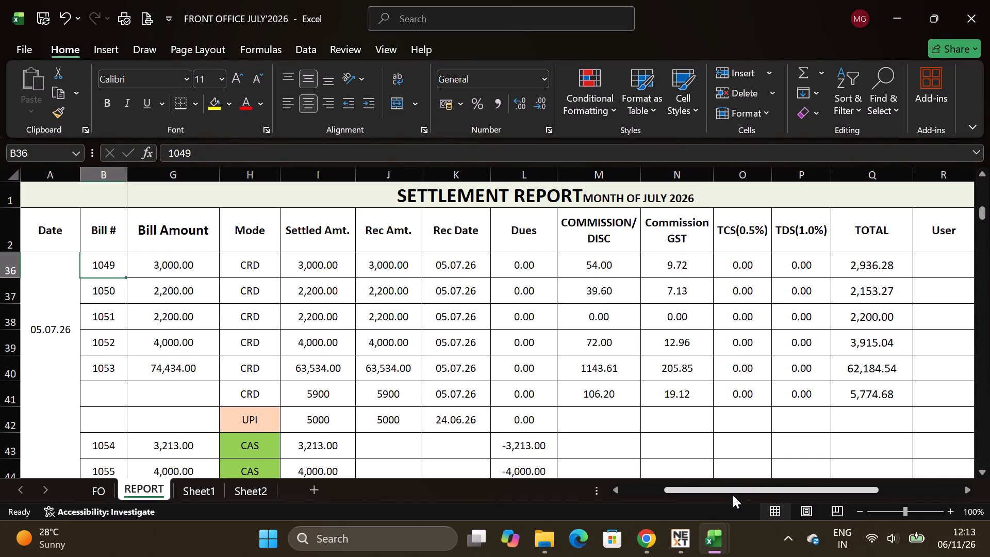
drag(732, 495, 581, 500)
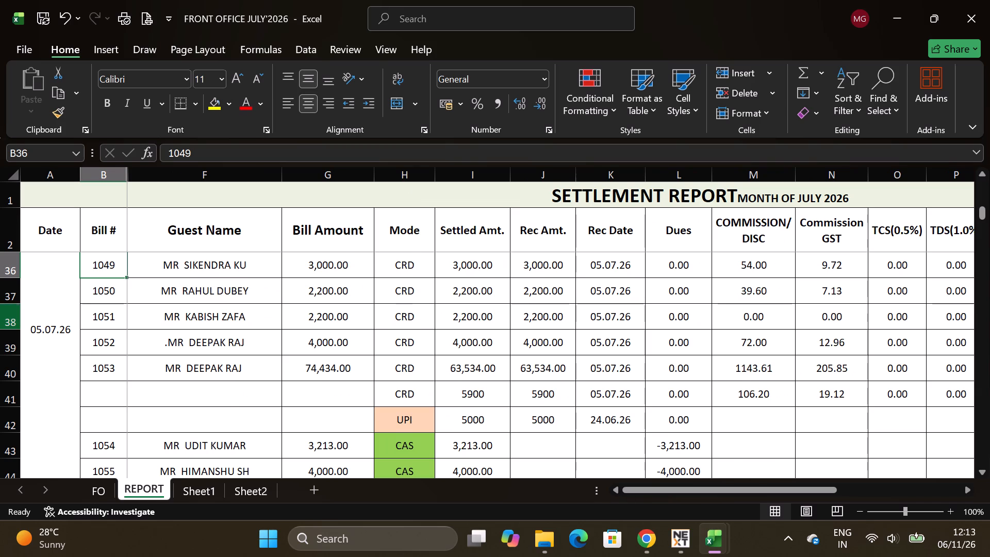
scroll(169, 332, up, 2)
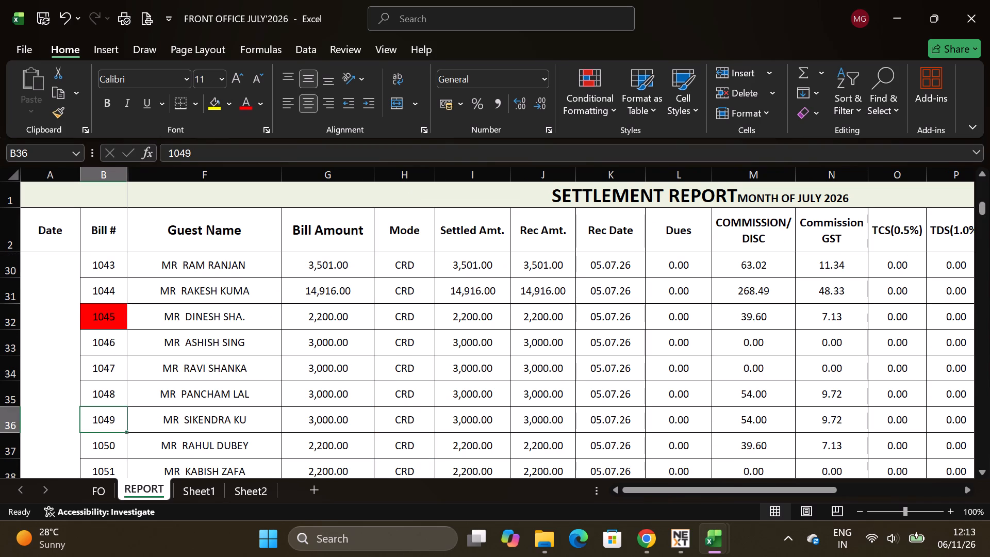
click(0, 314)
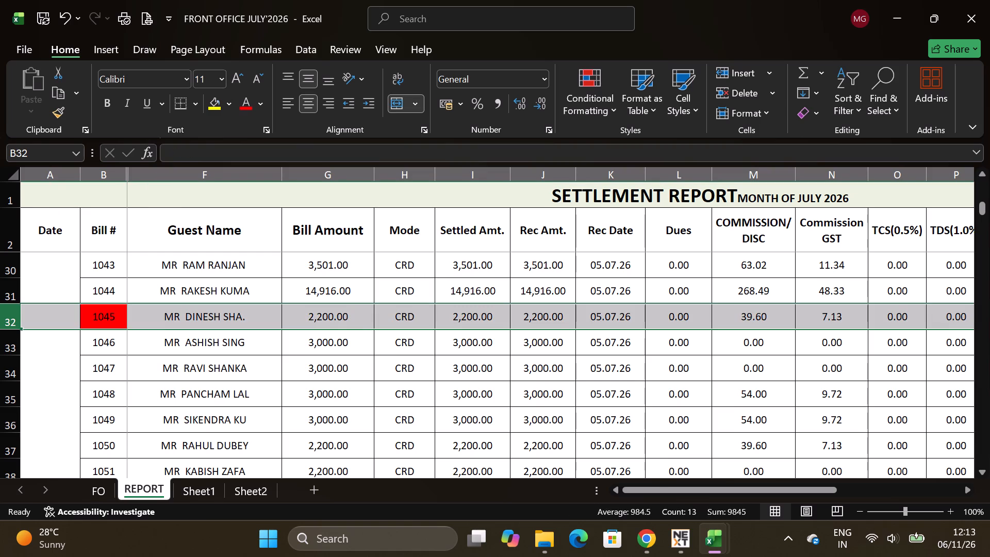
drag(657, 488, 733, 485)
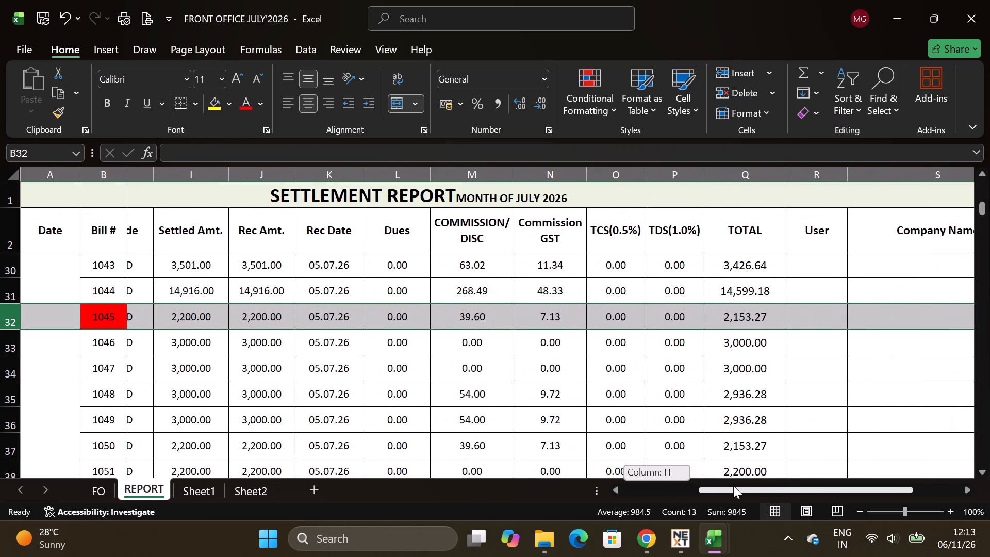
drag(733, 485, 576, 486)
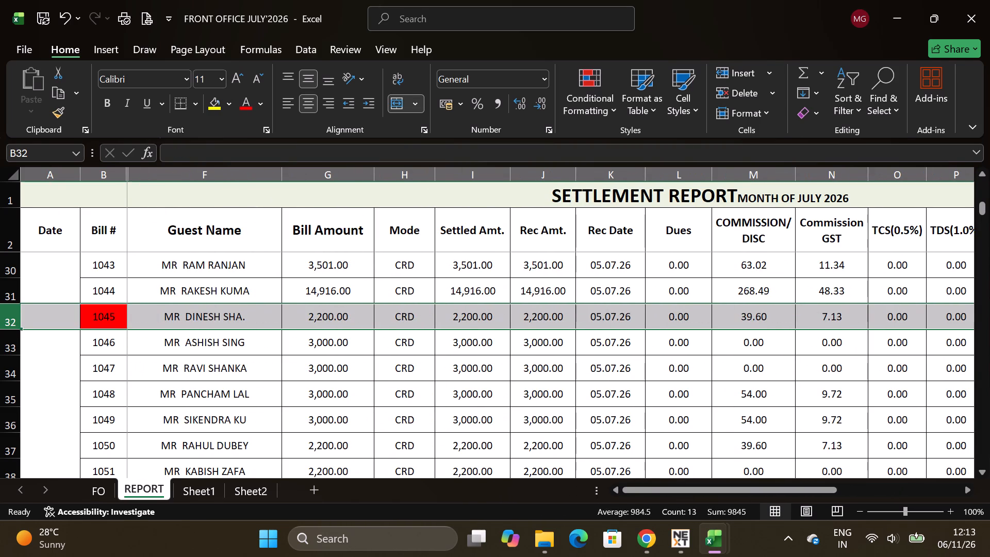
click(106, 422)
click(0, 418)
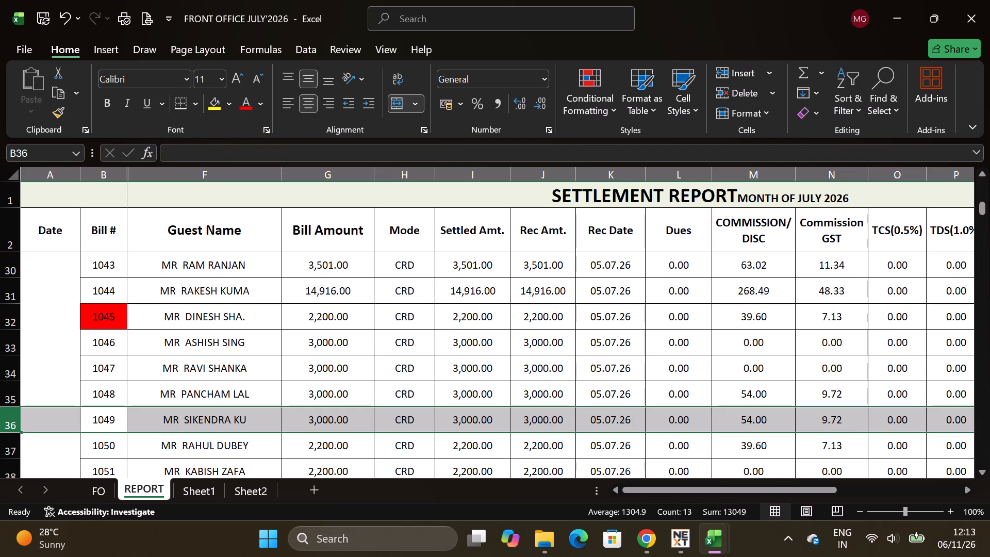
Return to the FORTUNE NEXT credit entry, load bill 1049 and set its amount to 3000.
key(alt+Tab)
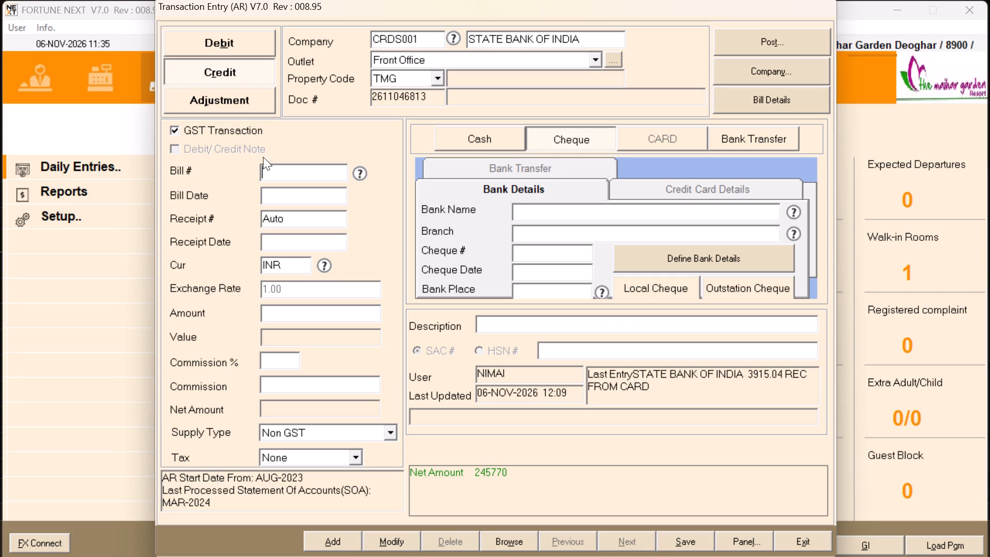
click(300, 189)
click(300, 175)
text(1049)
key(Return)
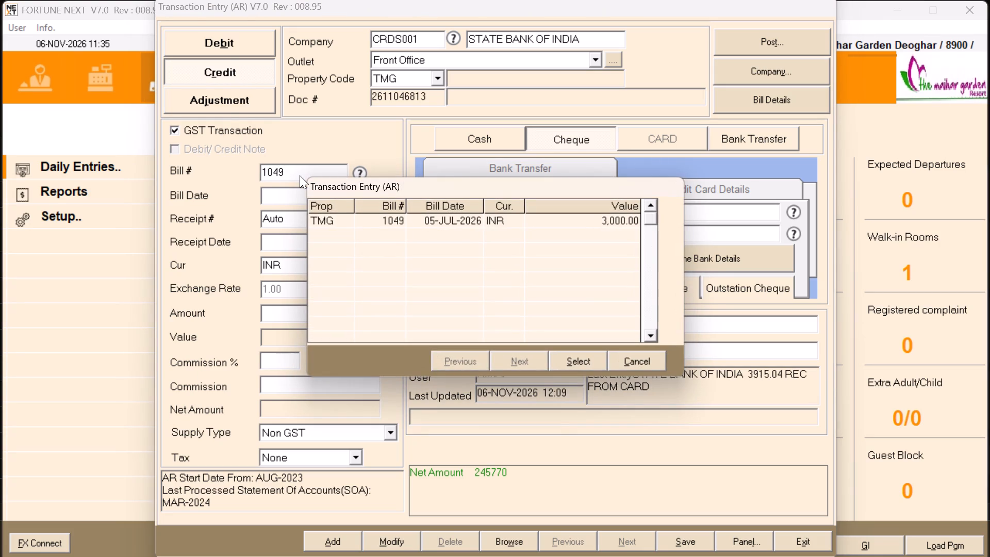
key(Return)
key(Return)
key(Return)
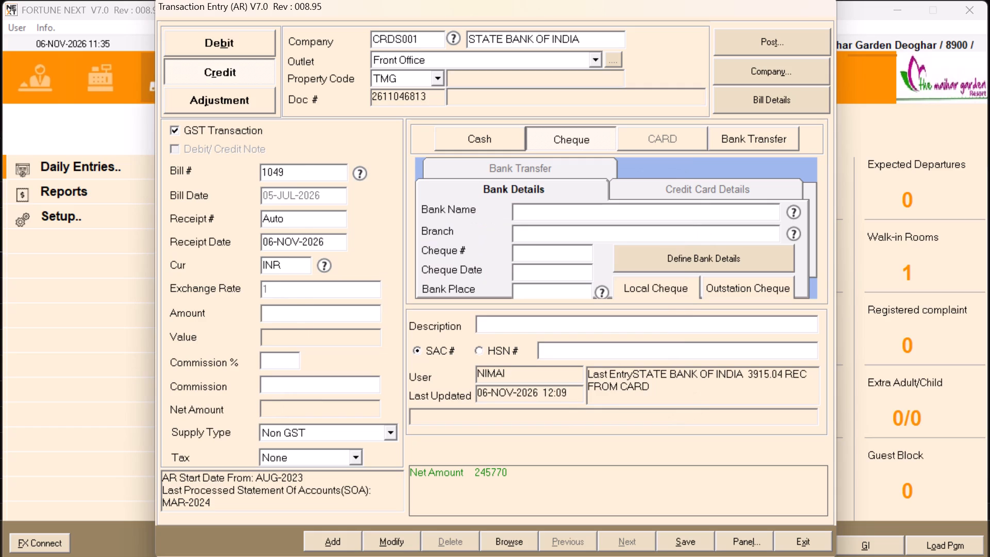
key(Return)
text(3000)
key(Return)
key(Return)
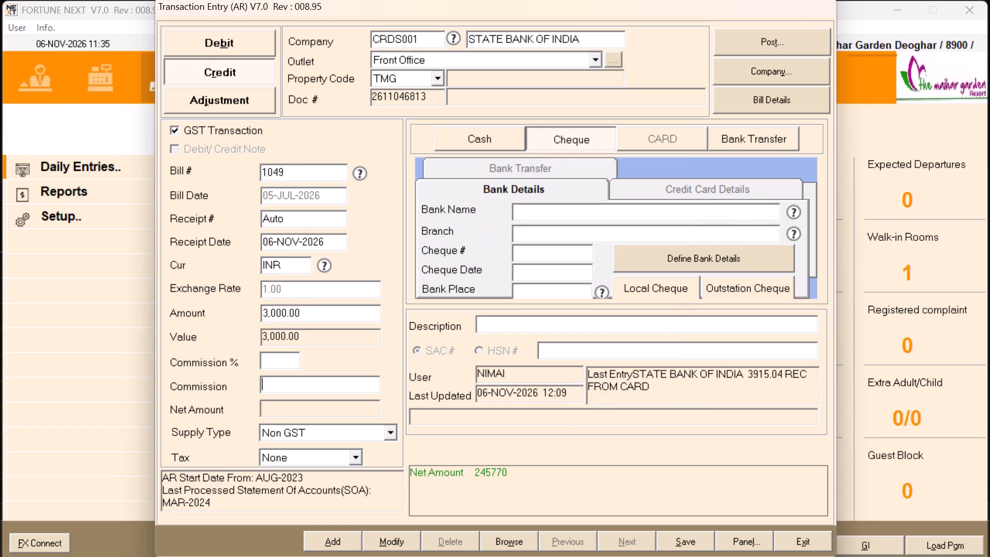
Close the open Details_01-07-2026_31-07-2026 workbook.
key(alt+Tab)
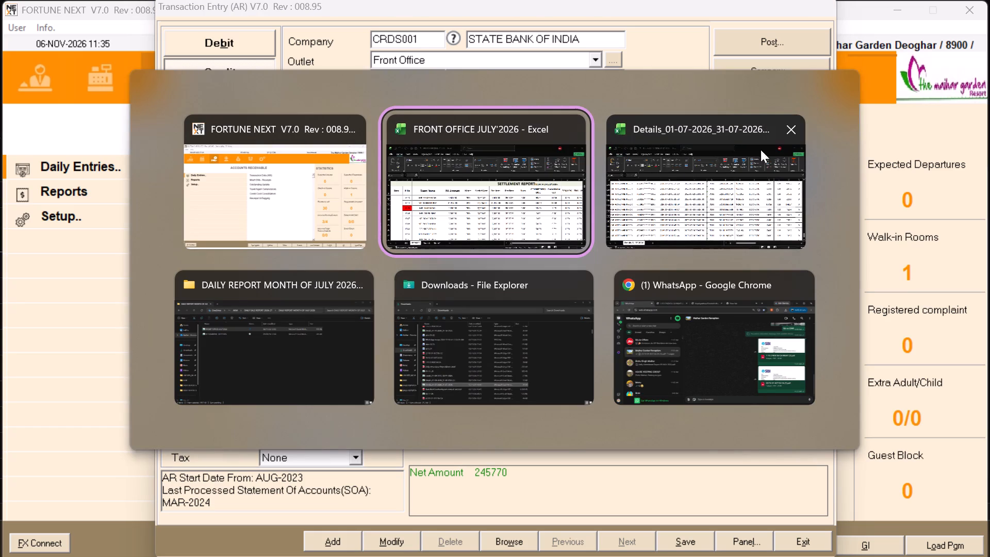
click(796, 137)
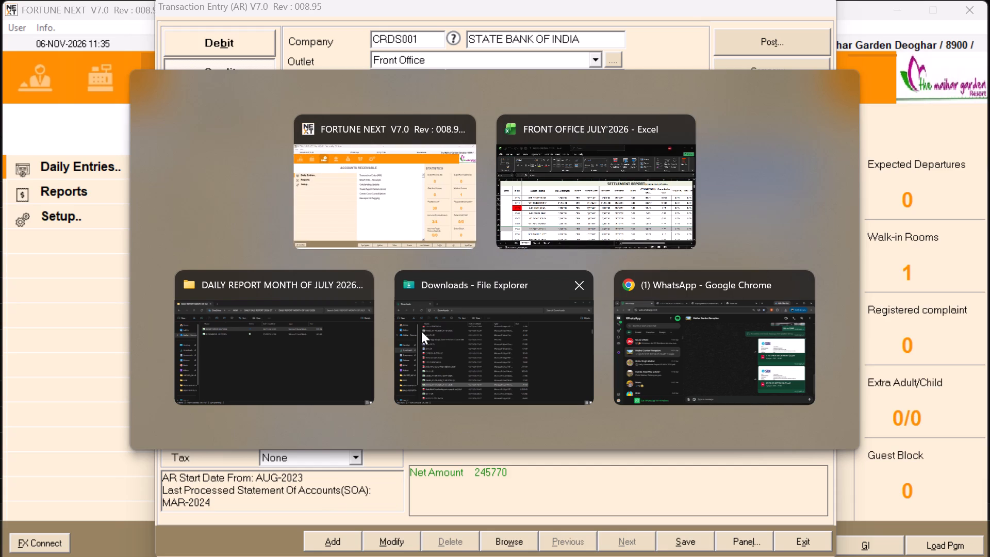
Close the DAILY REPORT MONTH OF JULY 2026 folder window and the Downloads folder window.
click(358, 290)
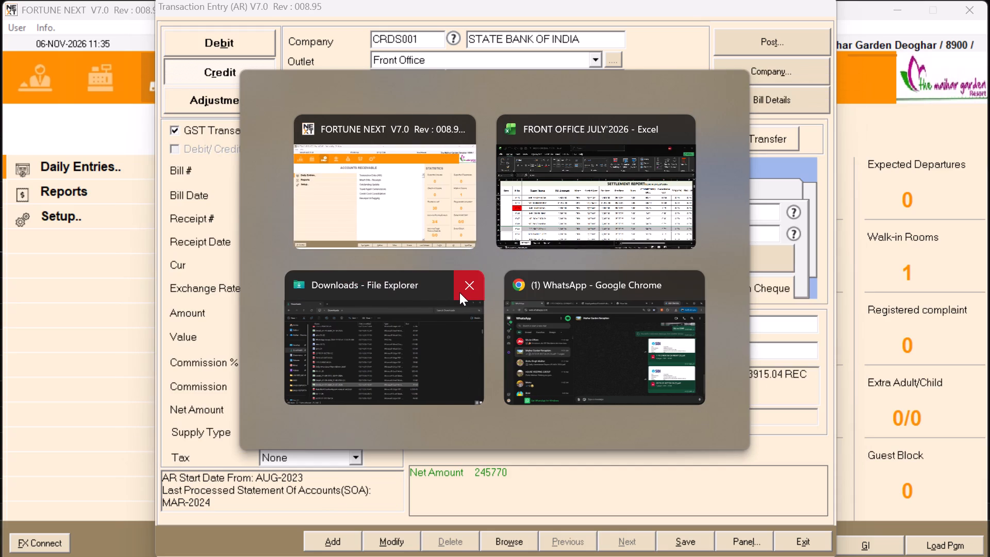
click(462, 288)
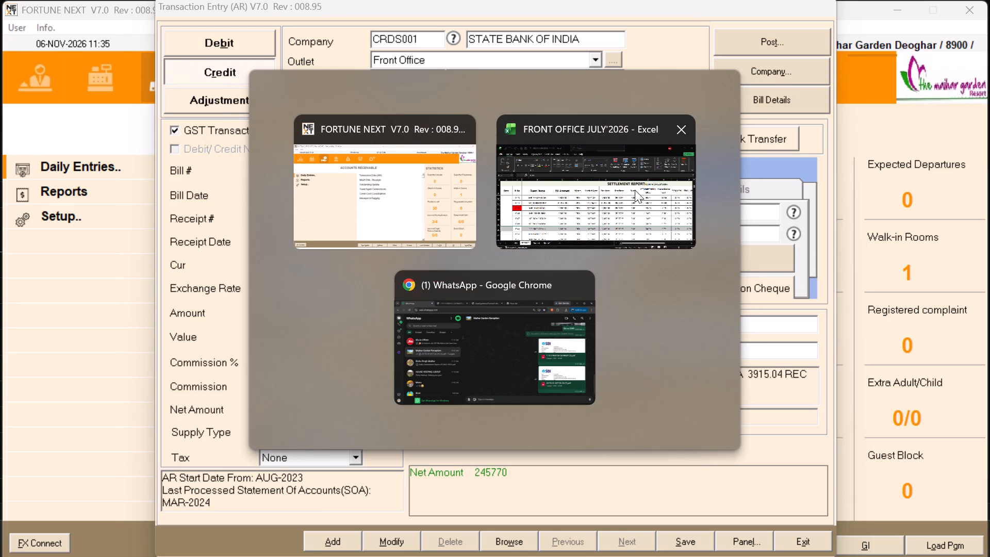
Switch to the FRONT OFFICE JULY'2026 workbook and total bill 1049's commission, commission GST, TCS and TDS cells by selecting them.
click(635, 190)
key(alt+Tab)
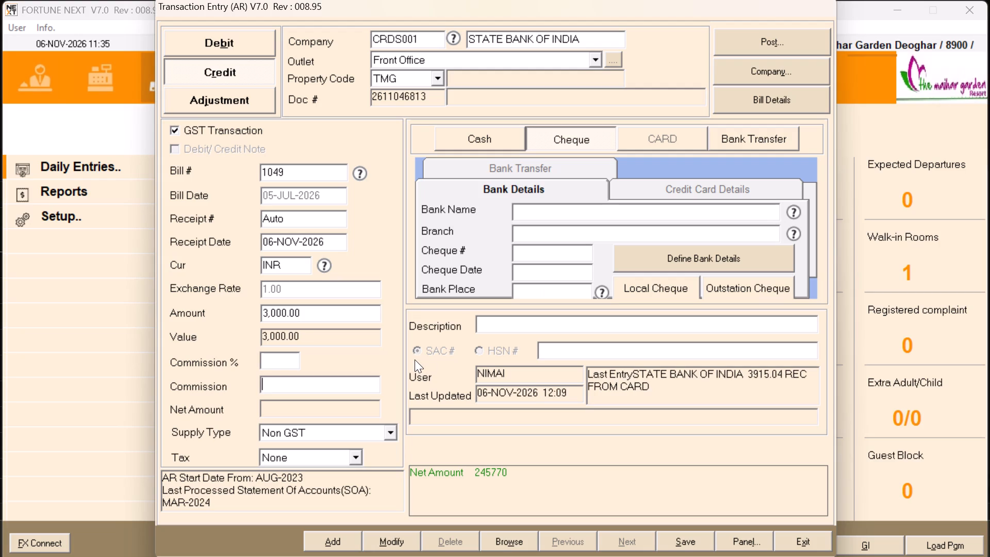
key(alt+Tab)
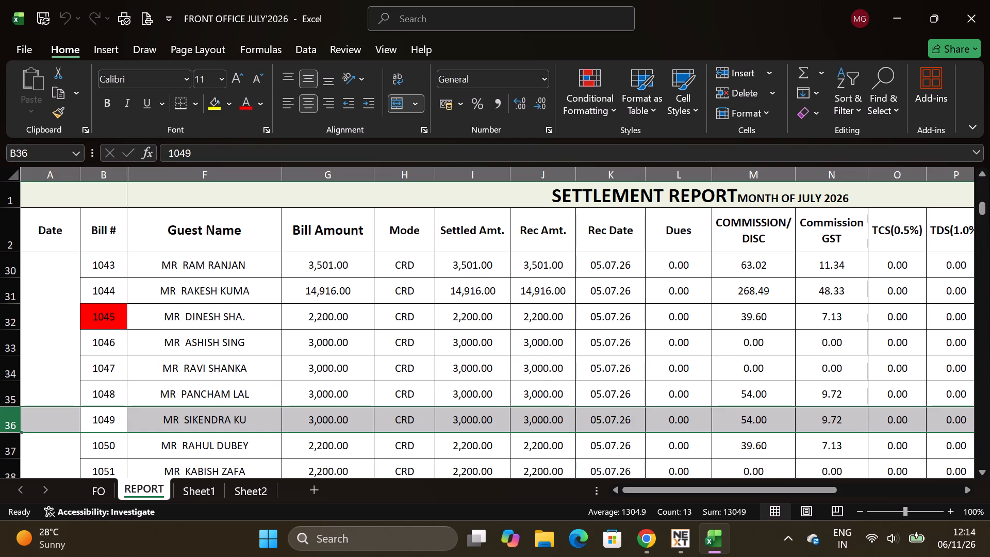
drag(760, 413, 942, 425)
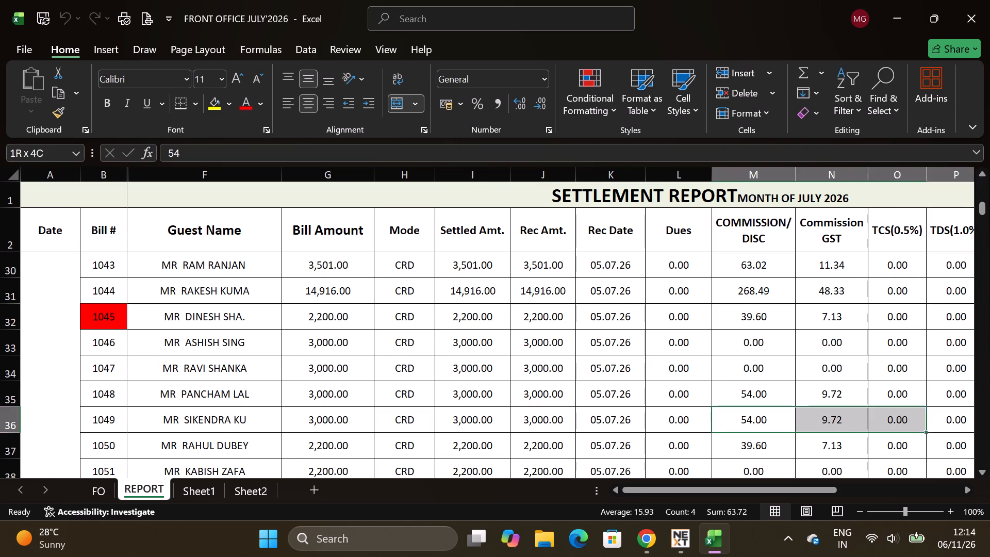
drag(942, 425, 778, 422)
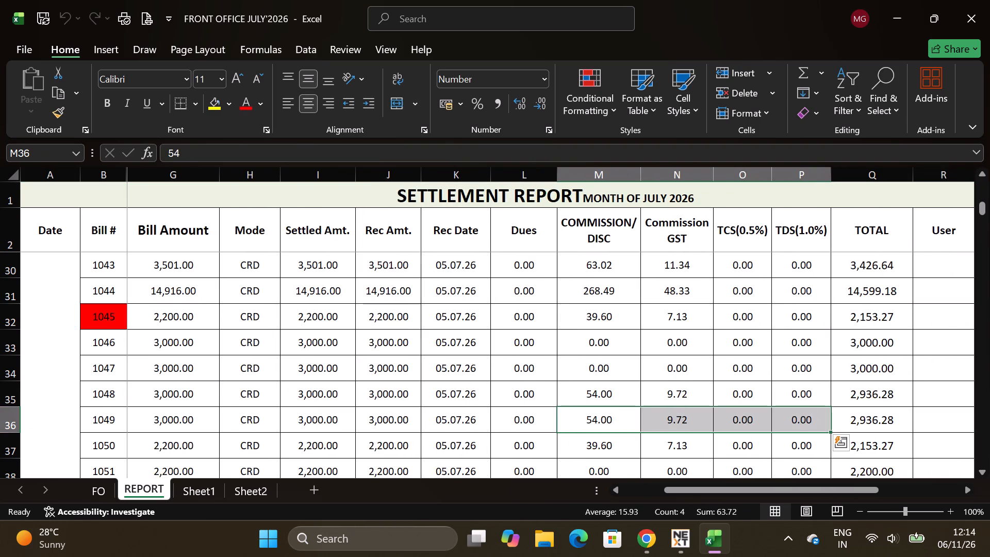
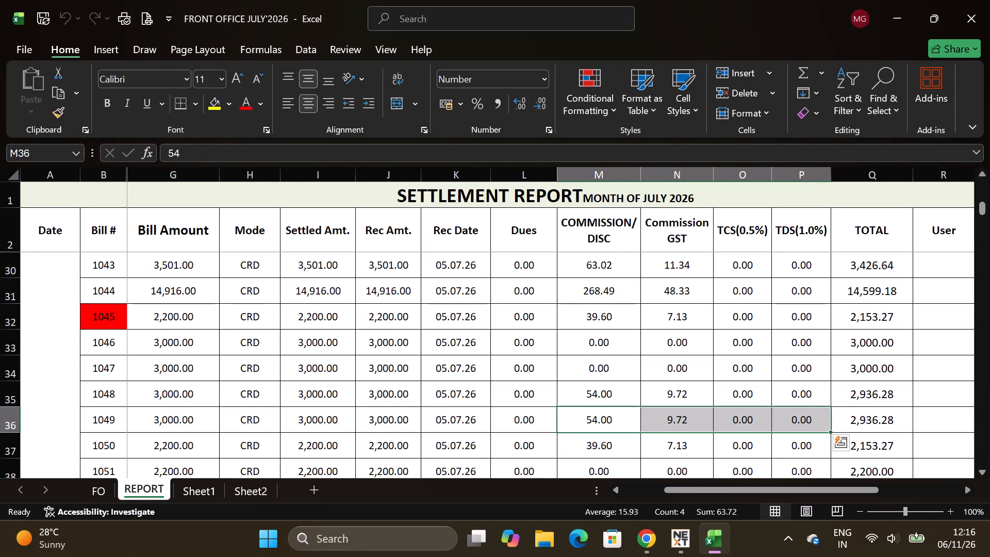
Switch to the FORTUNE NEXT credit entry for bill 1049, enter a commission of 63.72 and set the supply type to Non GST.
key(alt+Tab)
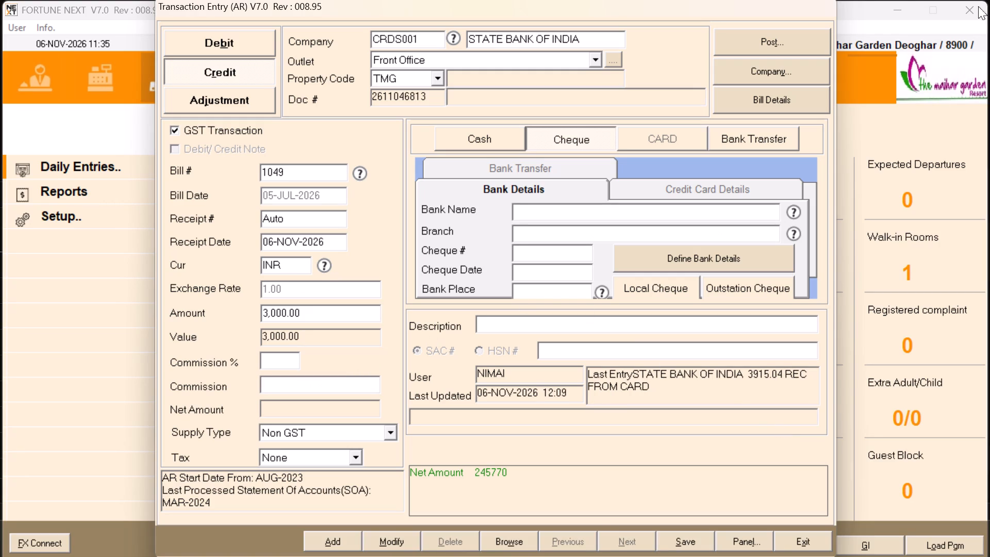
text(63.72)
key(Return)
key(alt+Tab)
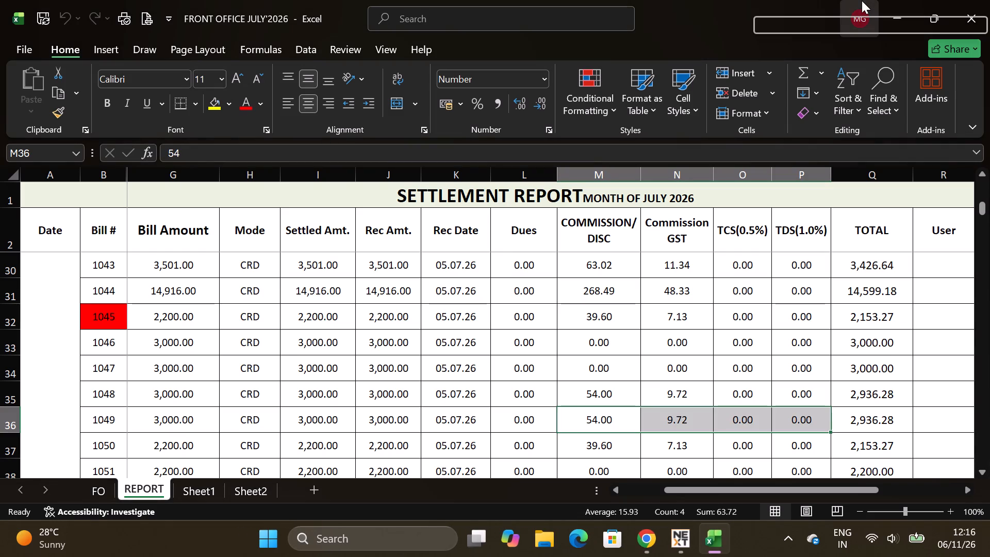
key(alt+Tab)
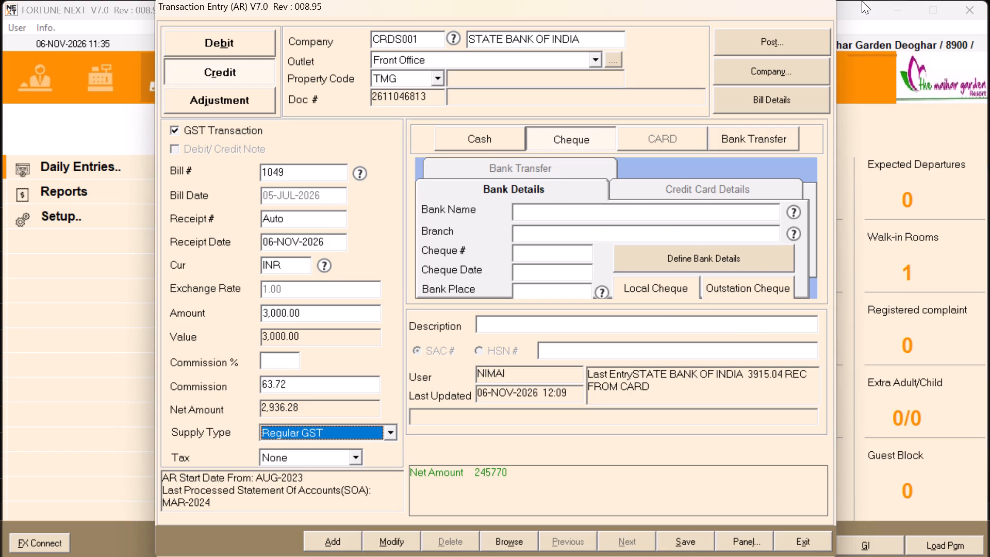
click(289, 427)
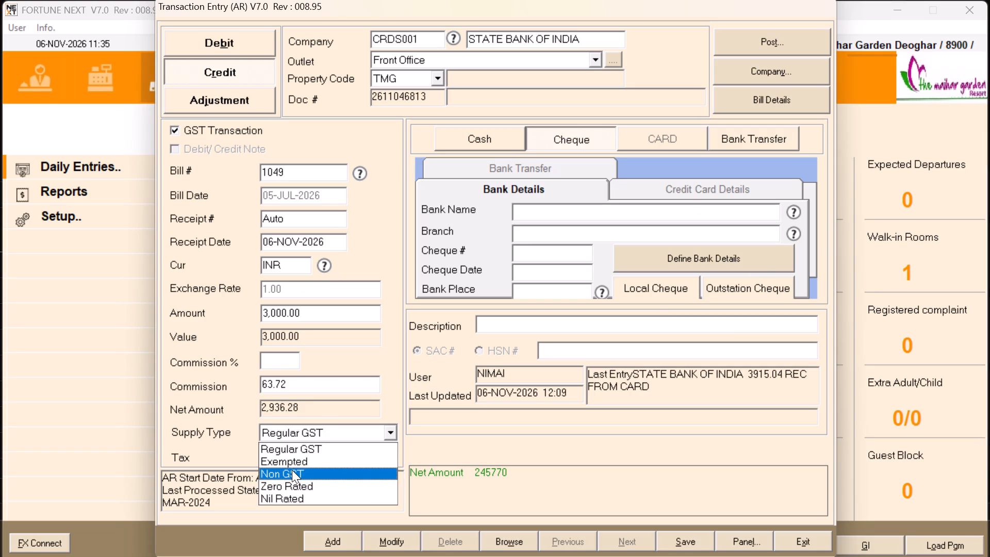
click(292, 470)
Set the payment mode to Bank Transfer, with State Bank of India as the bank and DEOGHAR as the branch.
click(739, 140)
key(Return)
key(Return)
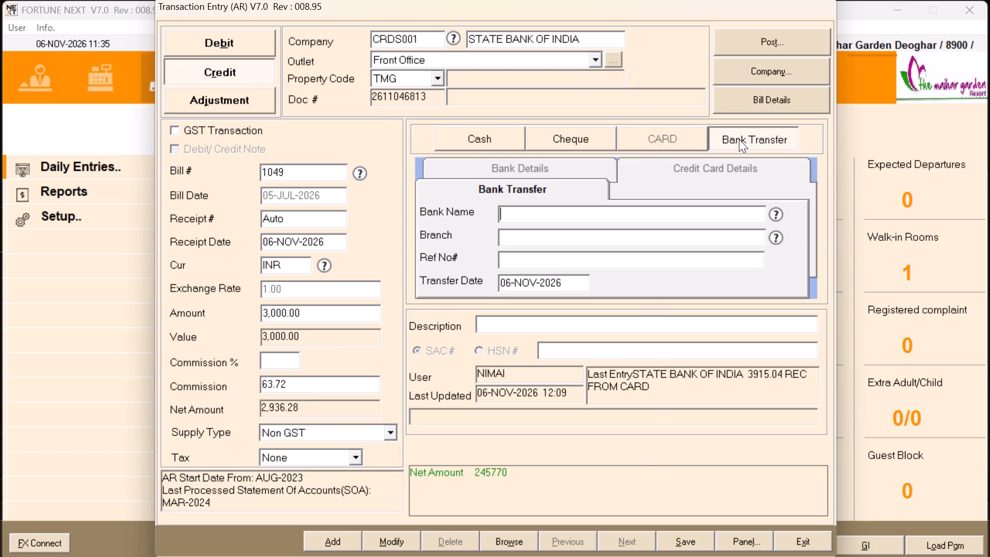
key(s)
click(455, 237)
click(466, 219)
key(Return)
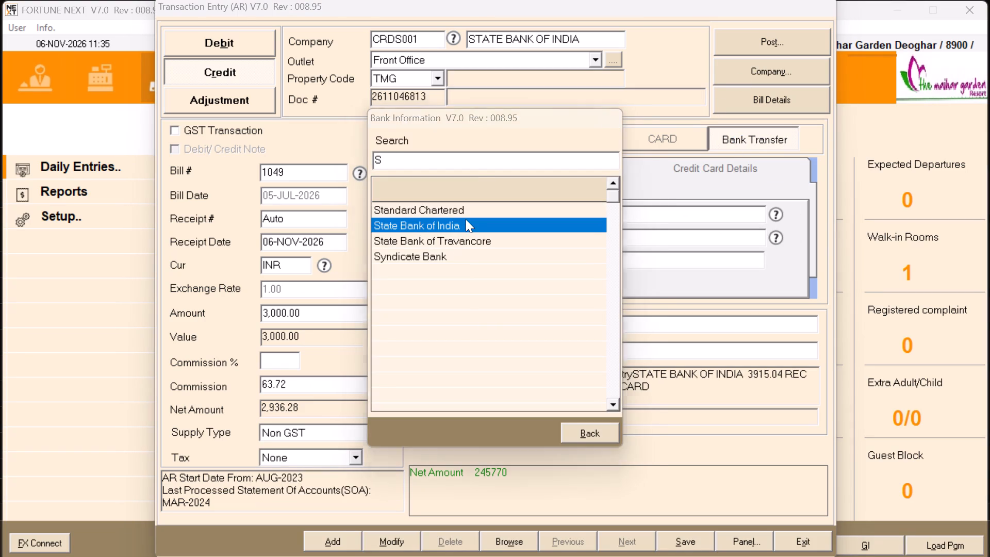
text(DEOGHAR)
key(Return)
Compare the credit entry with bill 1049's row in the FRONT OFFICE JULY'2026 workbook.
key(alt+Tab)
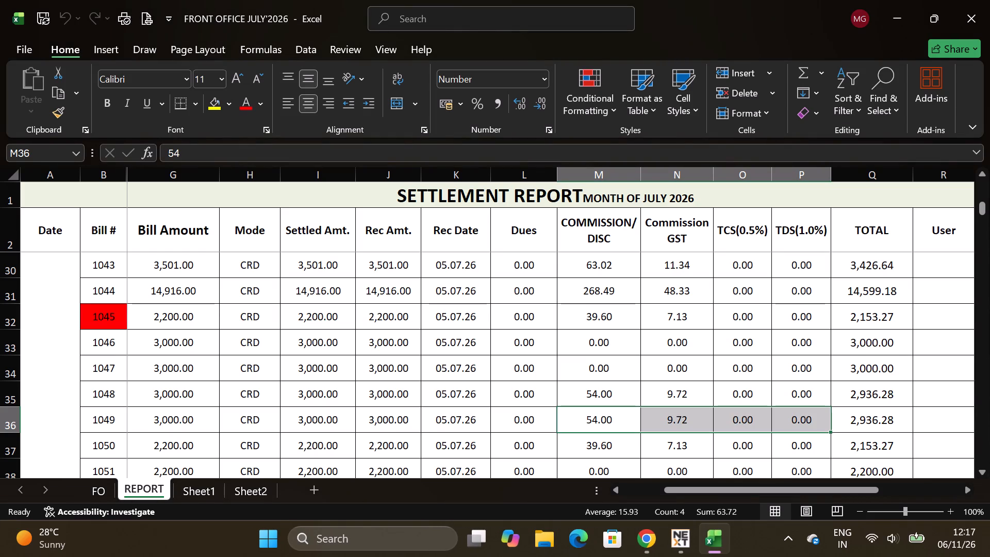
key(alt+Tab)
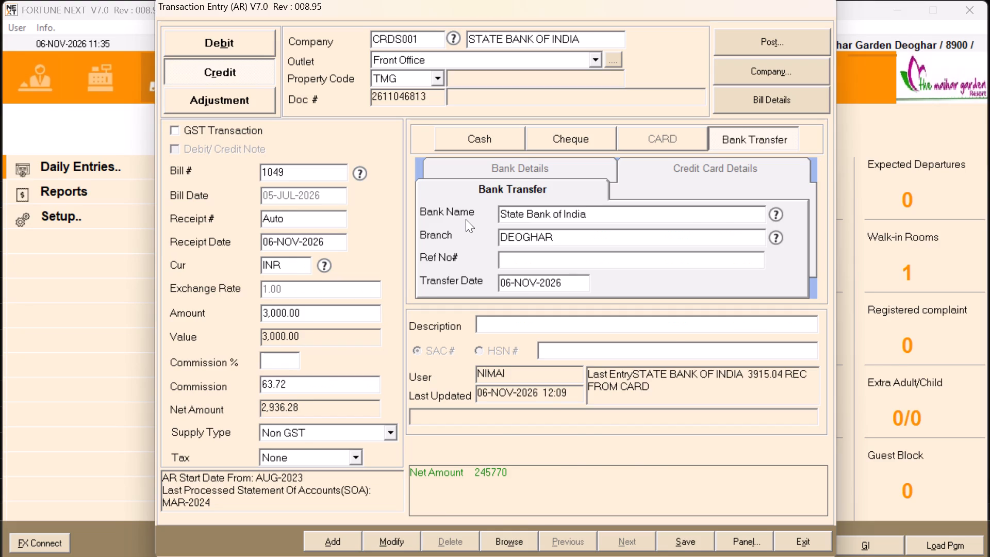
key(alt+Tab)
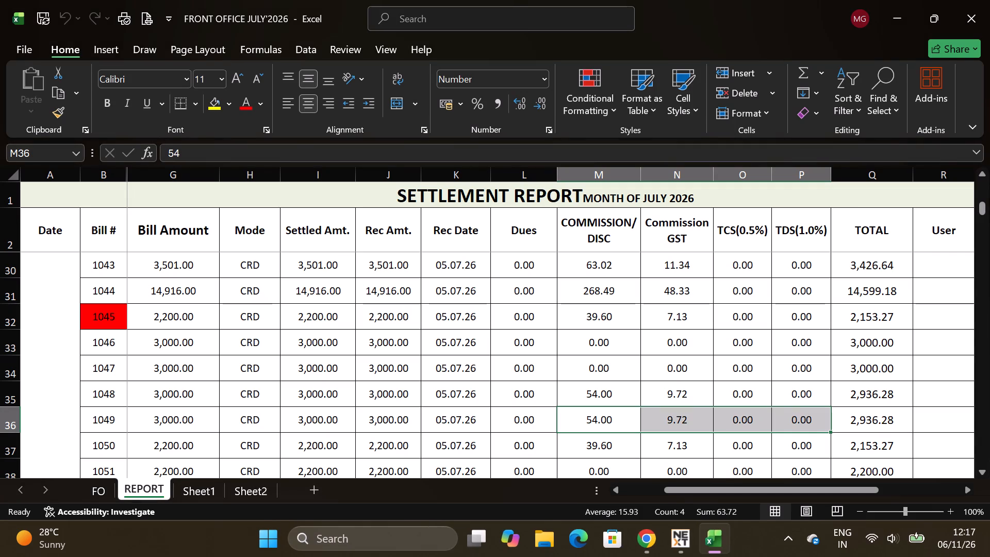
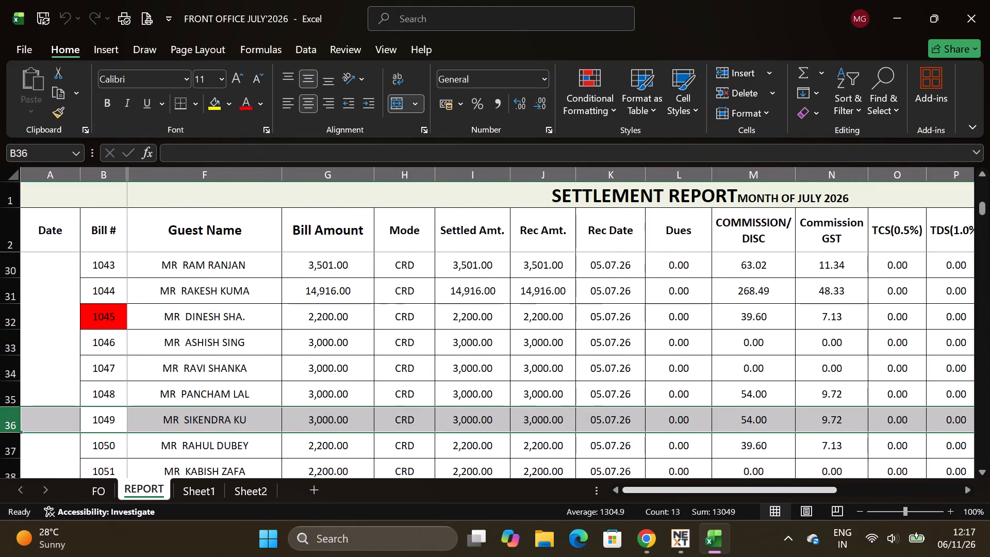
Switch to the FORTUNE NEXT credit entry for bill 1049 and enter **0171 as the bank transfer reference number.
drag(753, 492, 801, 495)
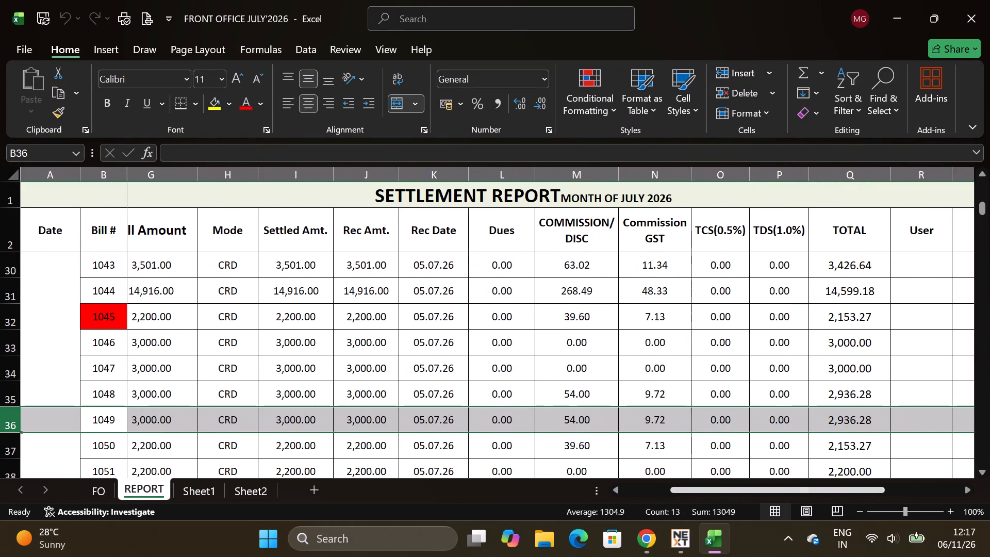
key(alt+Tab)
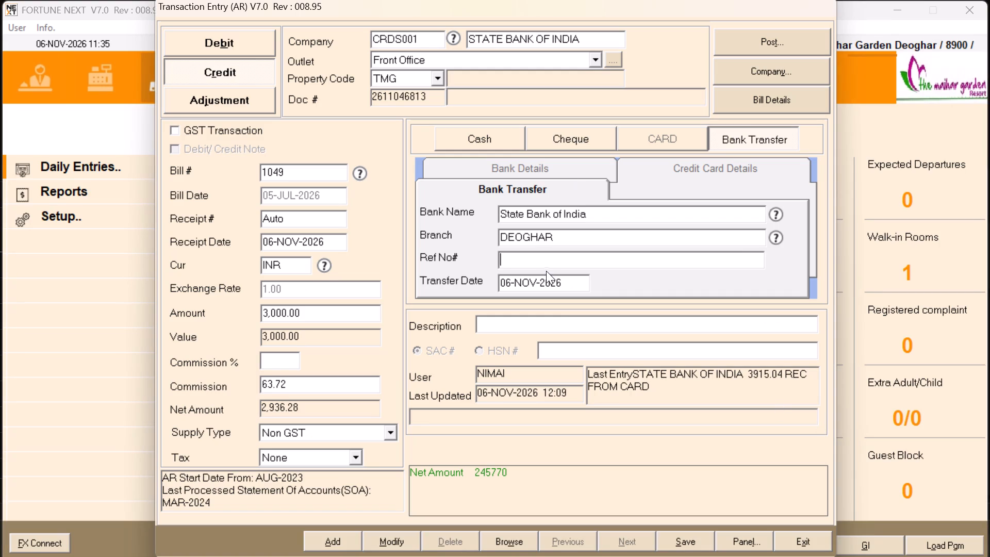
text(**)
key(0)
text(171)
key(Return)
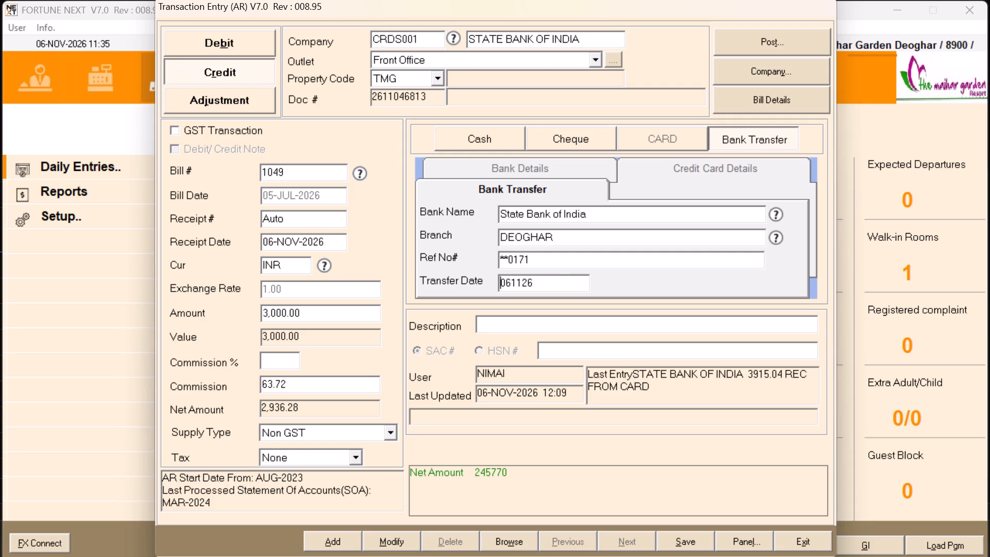
Set the bank transfer date to 05-JUL-2026.
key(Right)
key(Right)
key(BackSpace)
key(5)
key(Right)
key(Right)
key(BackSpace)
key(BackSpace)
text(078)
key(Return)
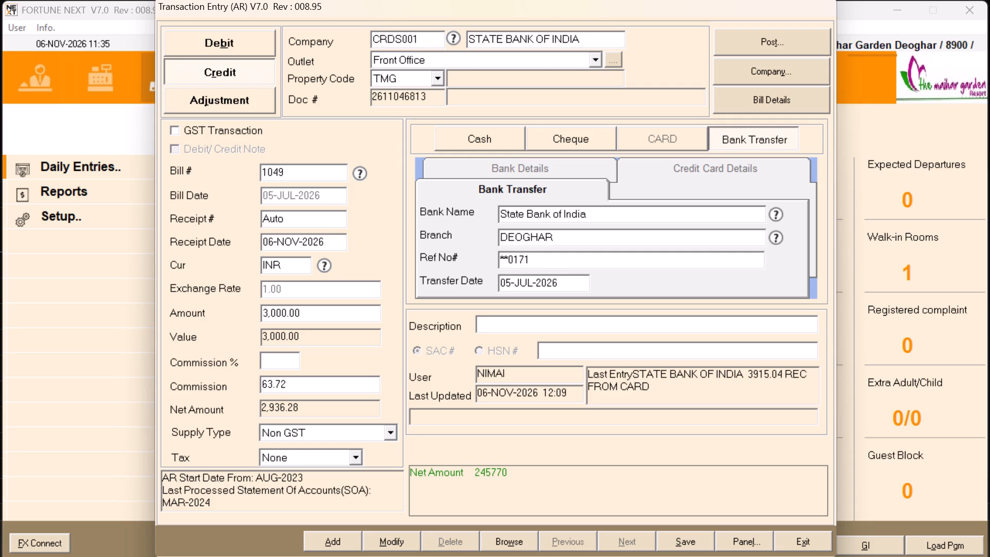
Enter the description REC FROM CARD and save the credit entry.
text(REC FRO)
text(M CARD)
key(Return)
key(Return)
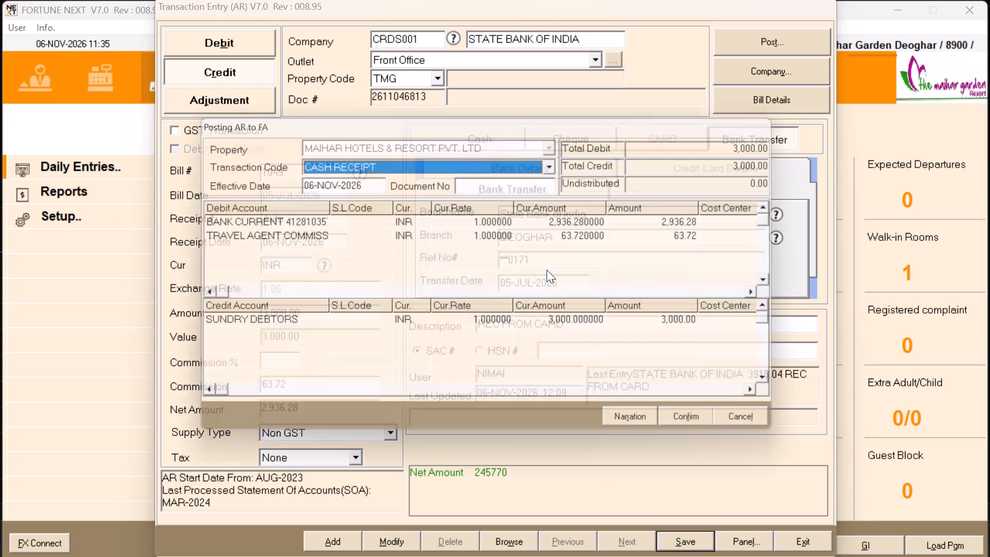
Set the AR to FA posting's transaction code to BANK RECEIPT and confirm the posting.
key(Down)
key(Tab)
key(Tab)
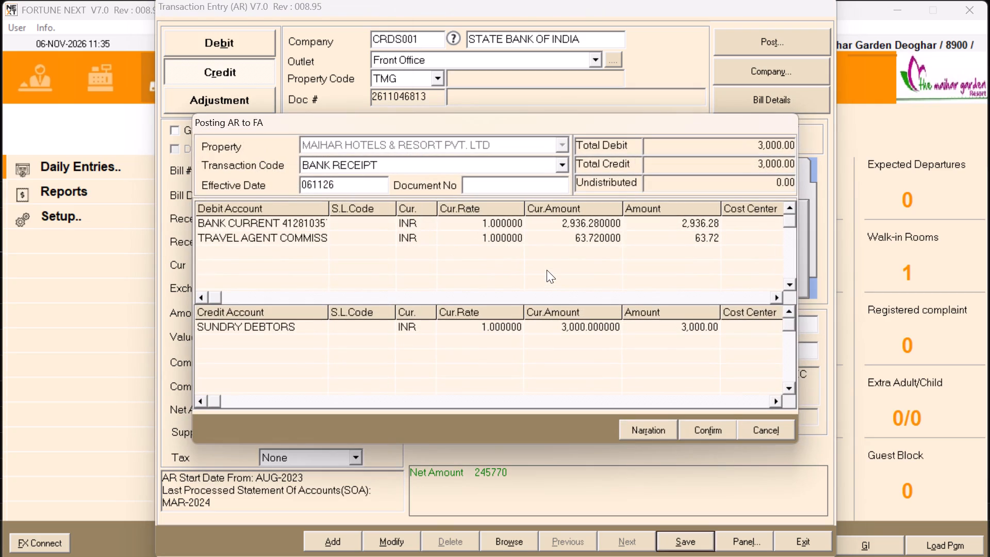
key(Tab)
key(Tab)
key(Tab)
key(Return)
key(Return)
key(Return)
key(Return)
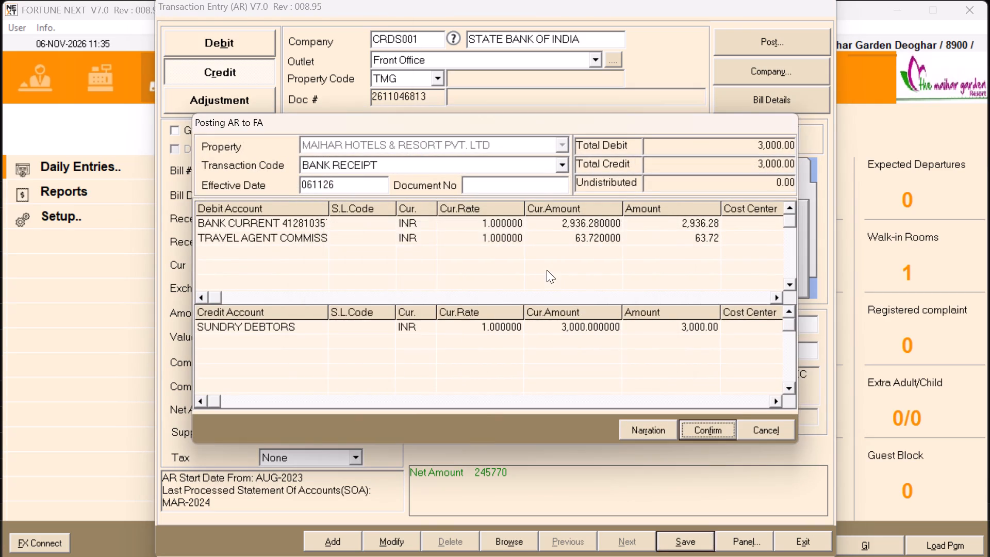
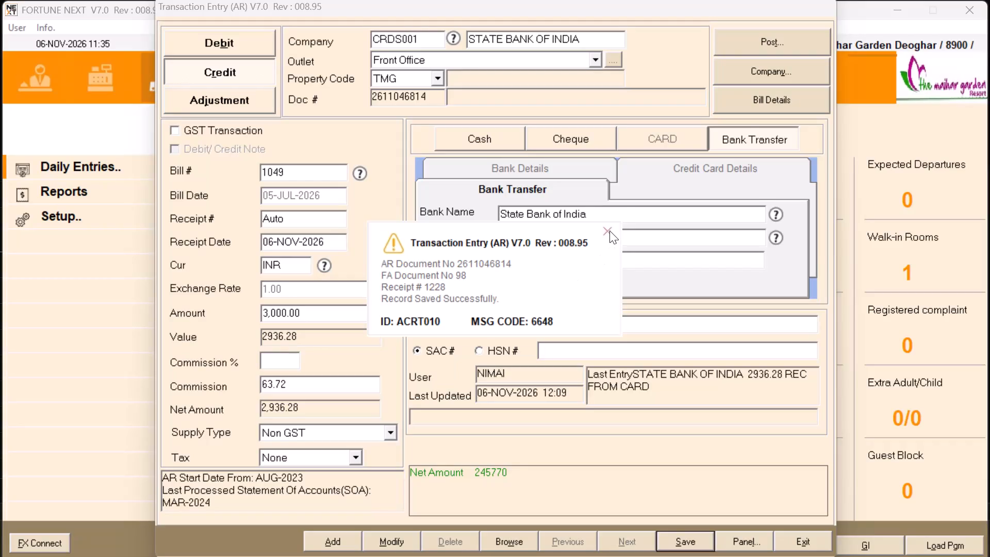
Dismiss the save notice for bill 1049 and cancel the FA voucher print.
click(608, 231)
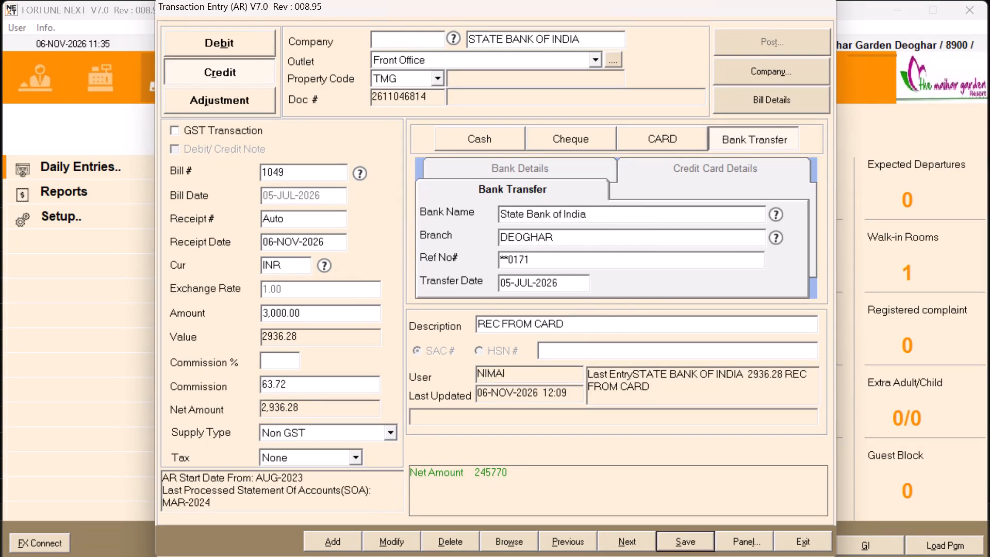
click(588, 305)
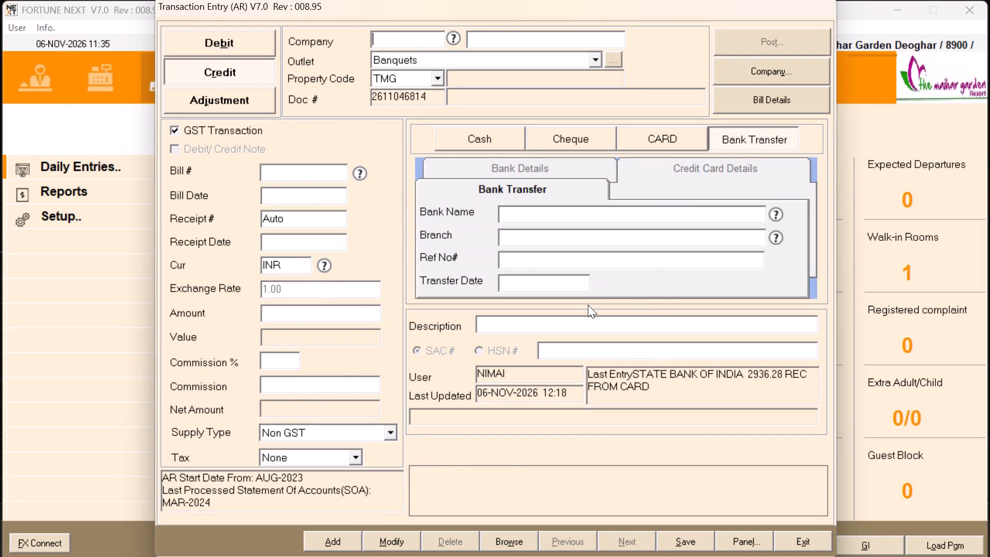
Switch to the Excel settlement report and select the row of bill 1048.
key(alt+Tab)
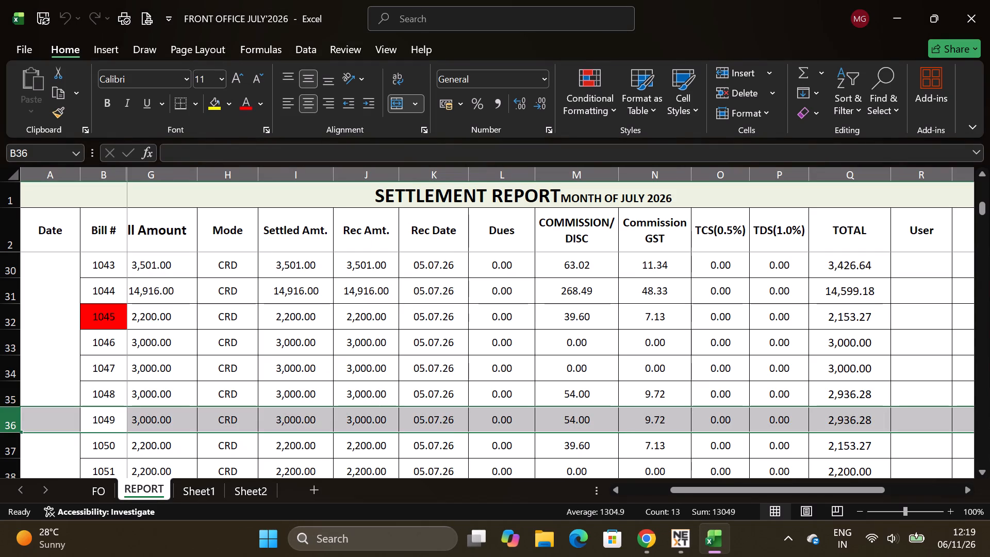
click(4, 388)
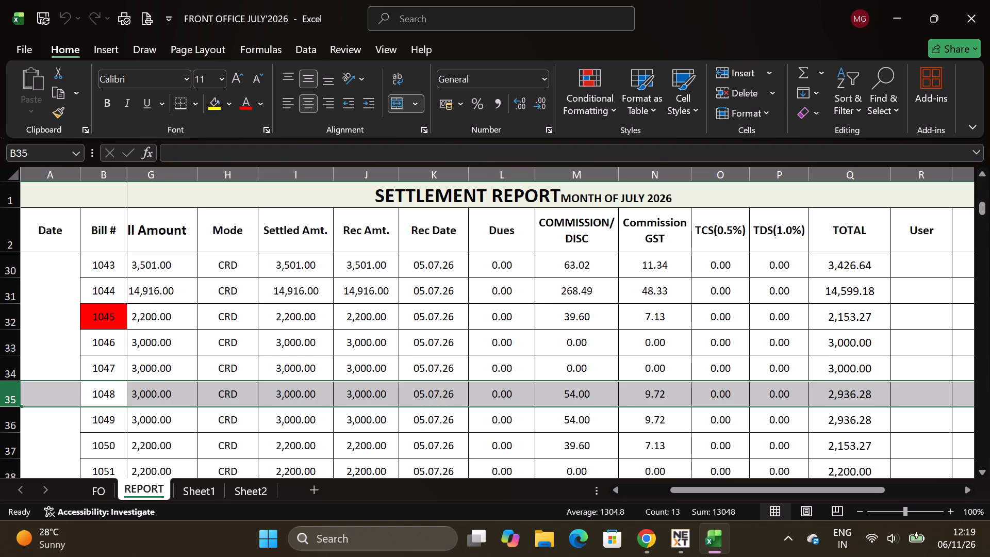
Switch back to FORTUNE NEXT and enter company code CRDS001 for a new Front Office credit entry.
key(alt+Tab)
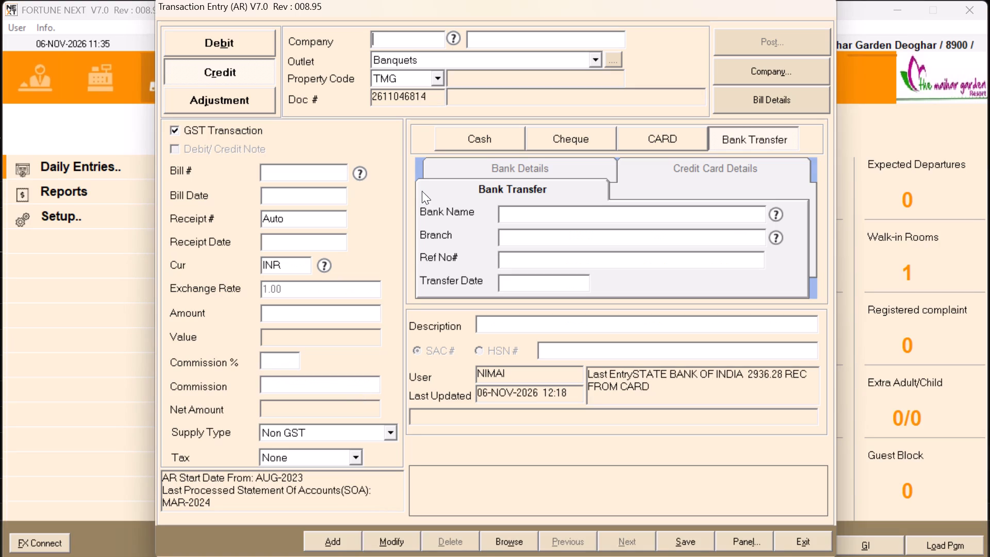
key(Tab)
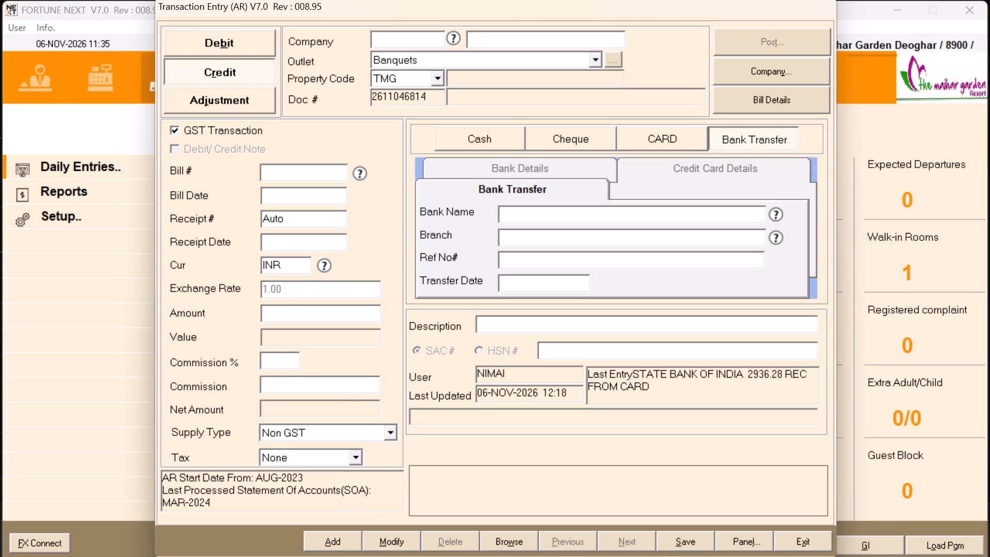
click(404, 34)
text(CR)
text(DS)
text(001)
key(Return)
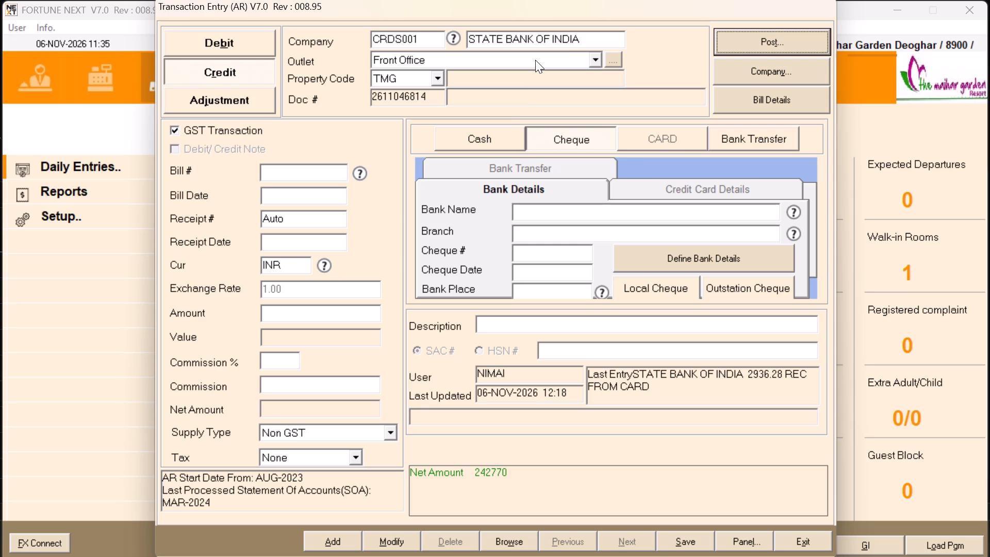
Enter bill number 1048 and an amount of 3000 in the credit entry, consulting the Excel settlement report.
click(306, 170)
key(alt+Tab)
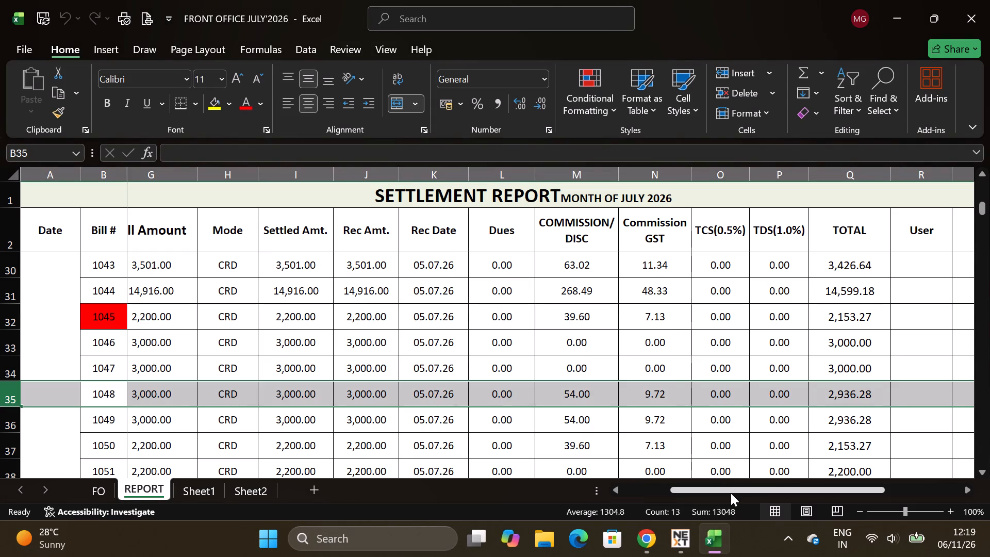
drag(731, 493, 634, 496)
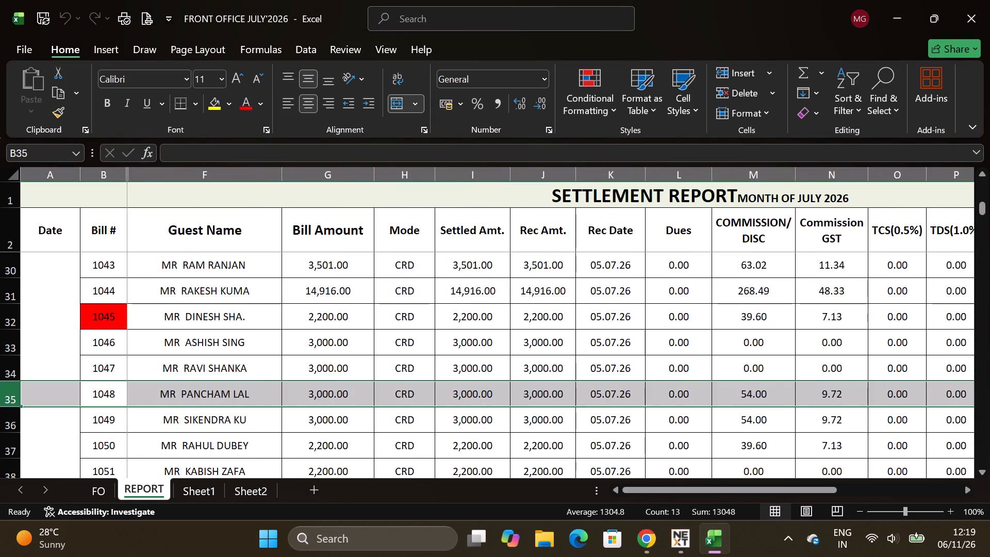
key(alt+Tab)
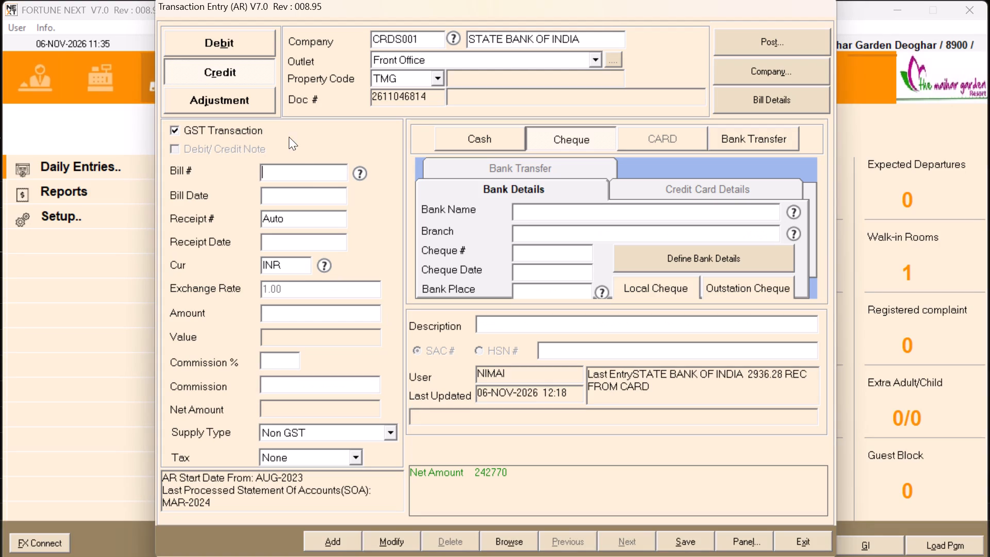
text(1048)
key(Return)
key(Return)
key(Return)
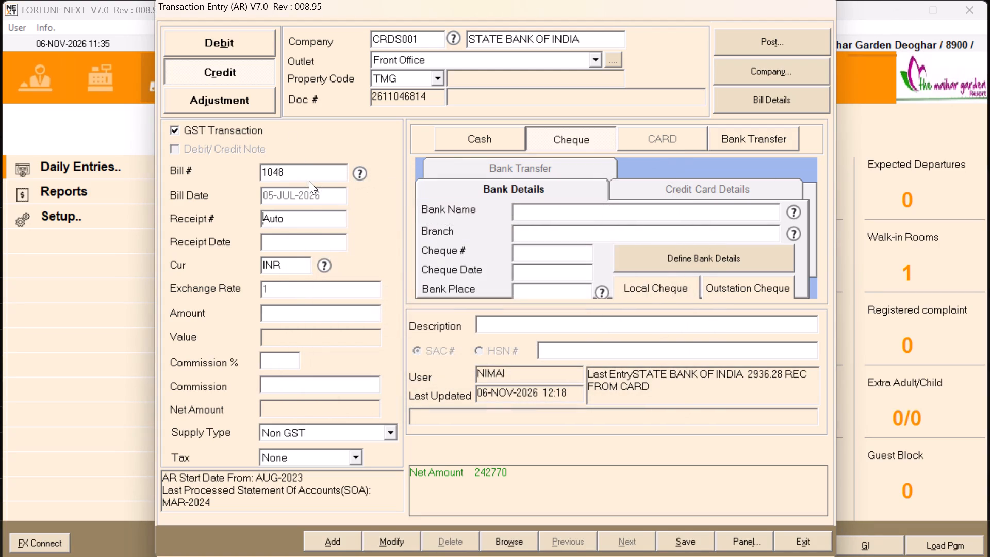
key(Return)
key(Return)
text(3000)
key(Return)
key(Return)
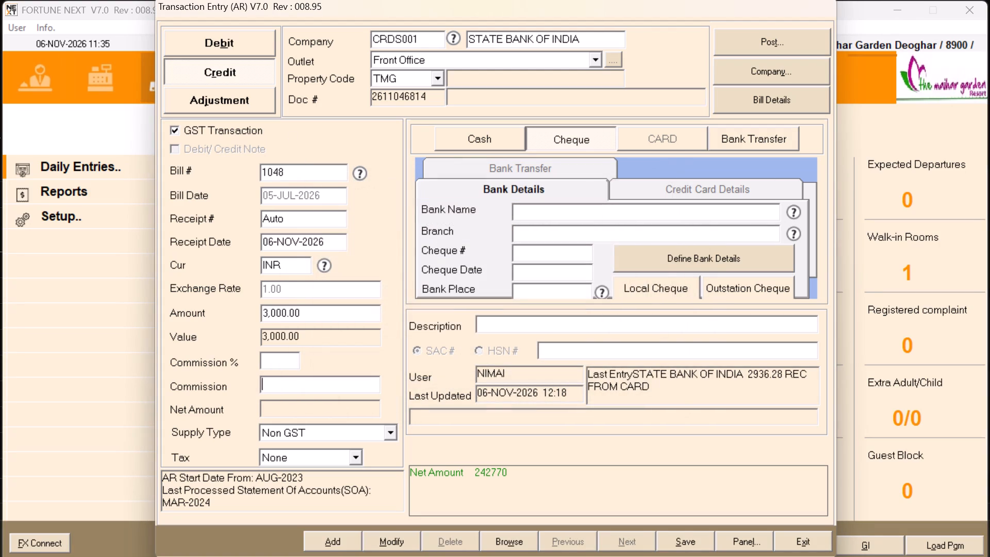
Sum bill 1048's commission and tax cells in Excel, enter 63.72 as the commission in FORTUNE NEXT, and check the report's net total.
key(alt+Tab)
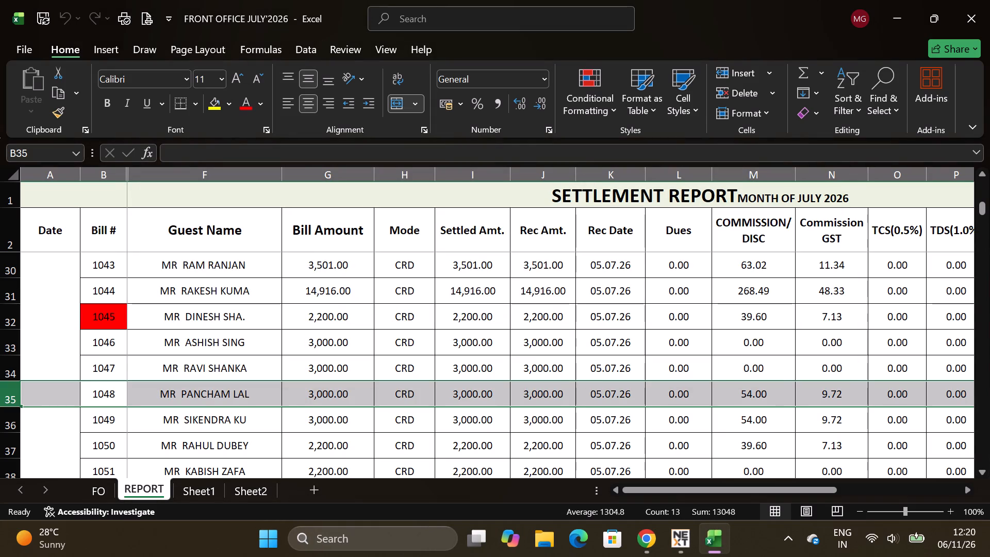
drag(760, 394, 940, 394)
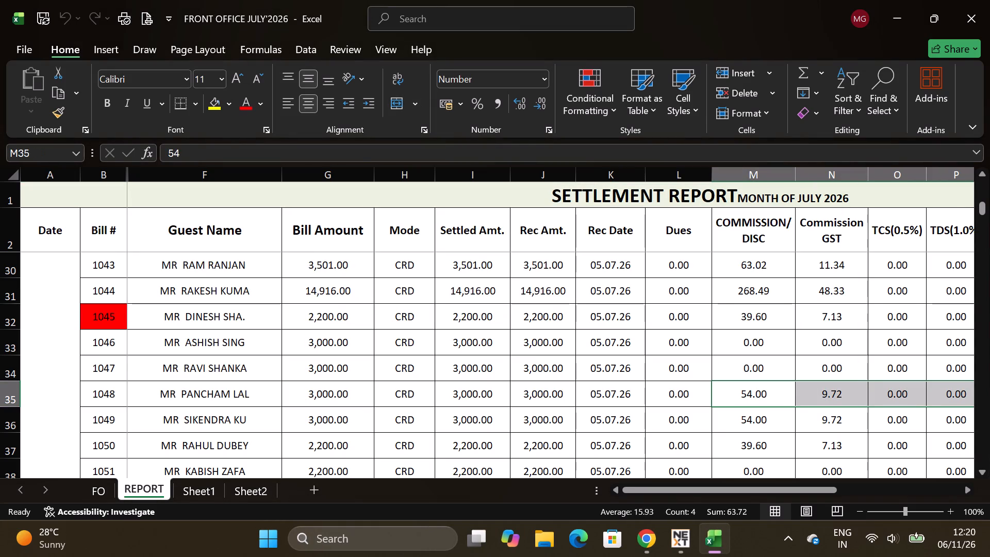
key(alt+Tab)
text(63.72)
key(Return)
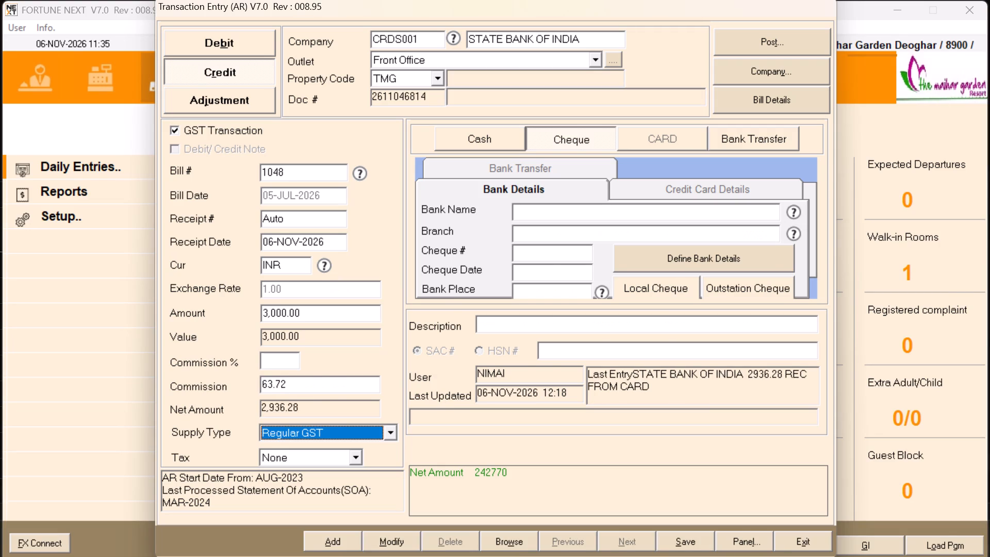
key(alt+Tab)
key(Right)
key(Right)
key(Right)
key(Right)
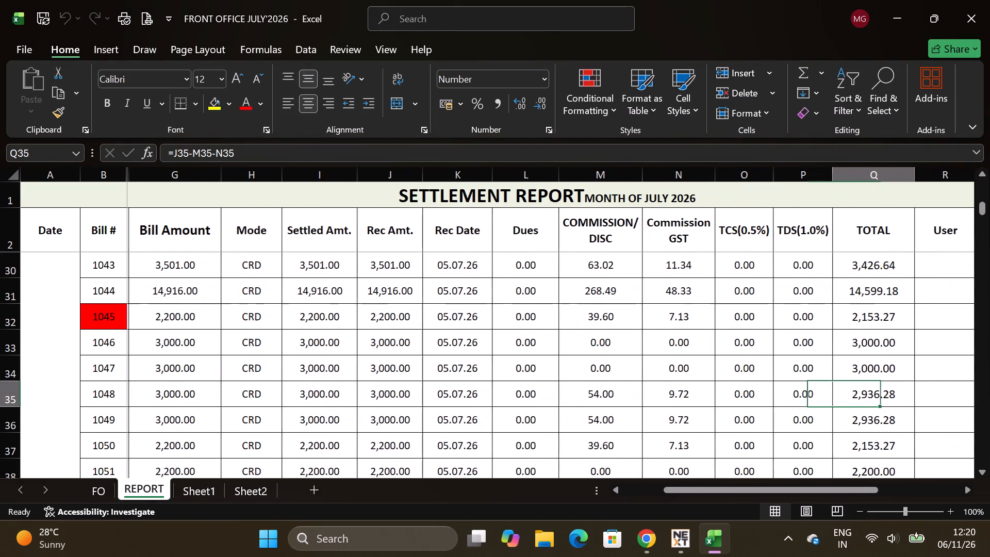
key(alt+Tab)
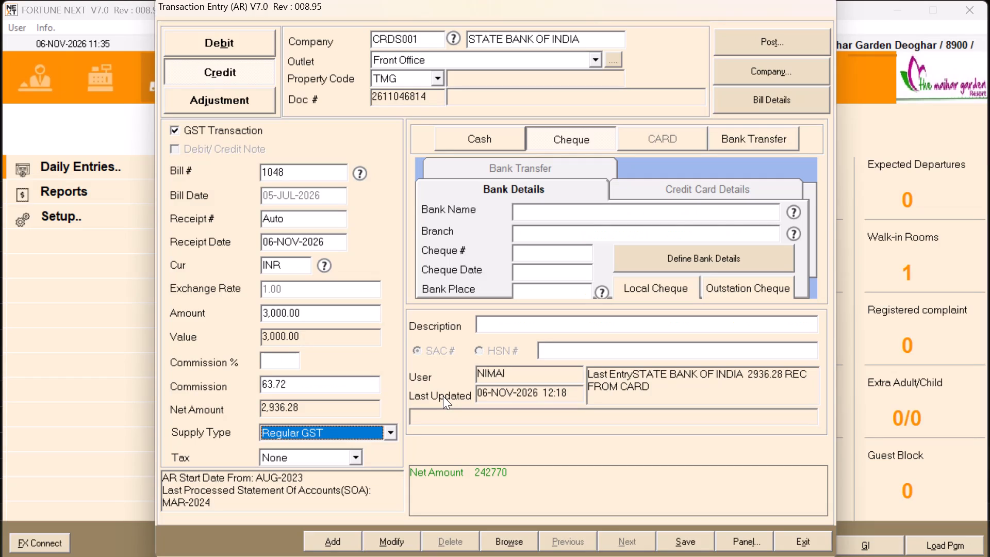
Set the credit entry's supply type to Non GST and keep the tax at None.
click(298, 419)
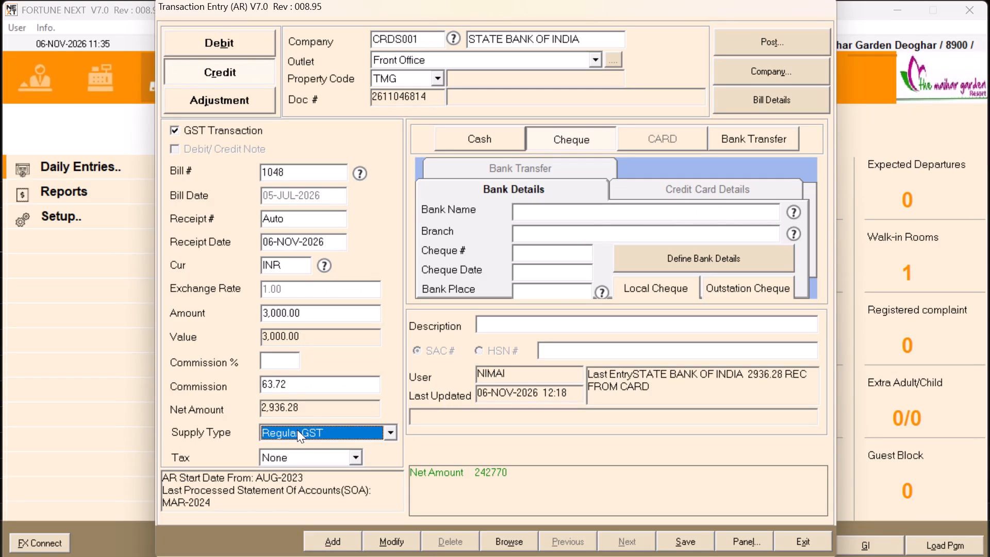
click(297, 430)
click(295, 481)
click(314, 426)
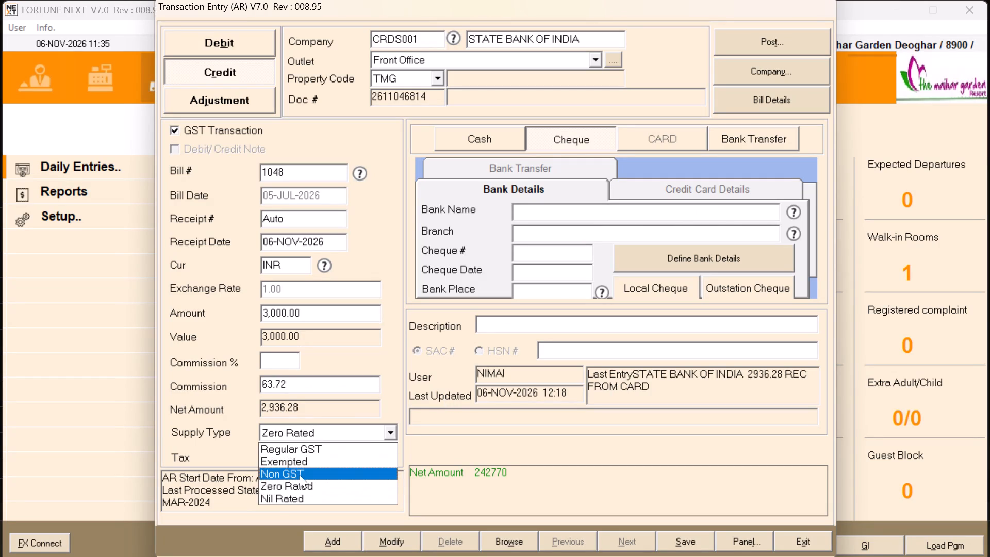
click(300, 478)
key(Return)
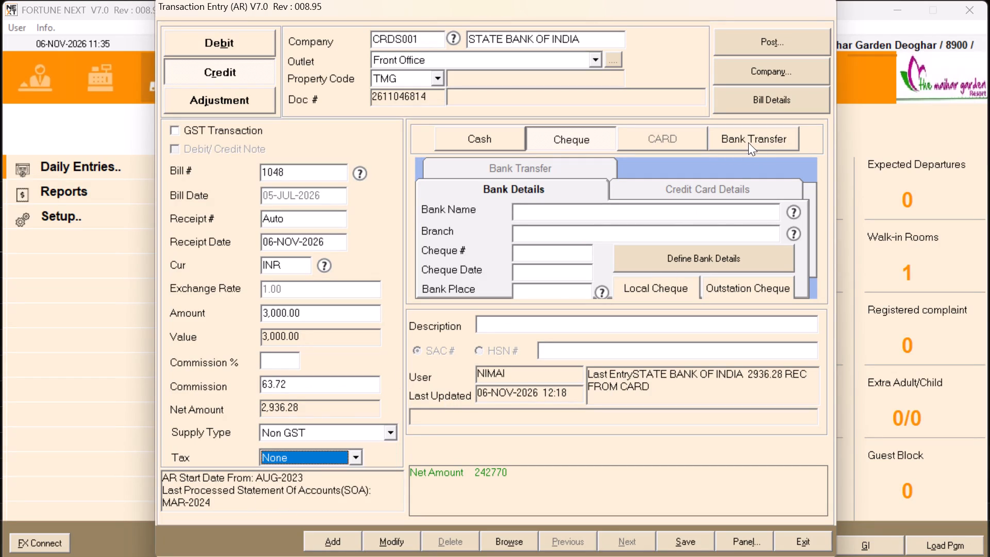
key(Return)
Set the payment to Bank Transfer with State Bank of India, branch DEOGHAR and reference number **0454.
click(788, 137)
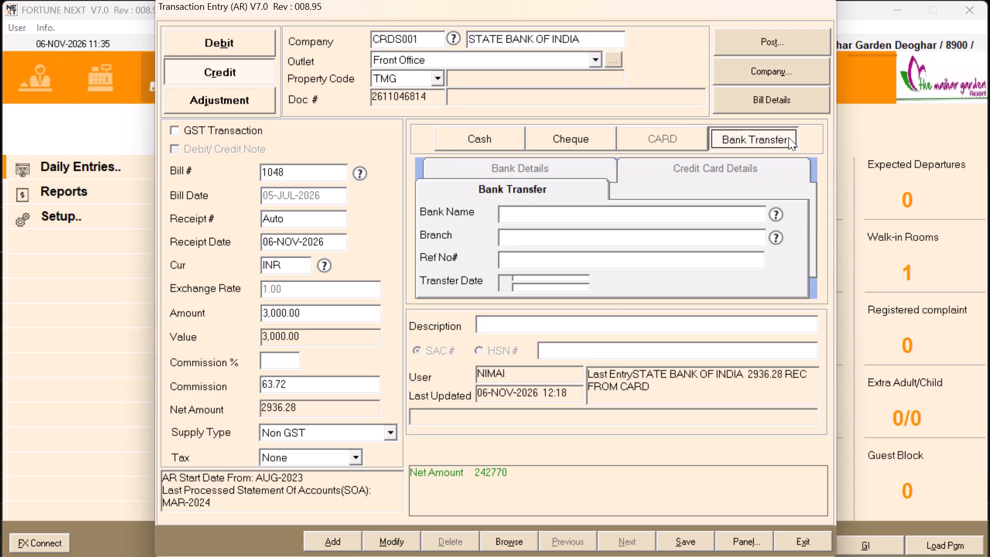
key(Return)
key(Return)
key(s)
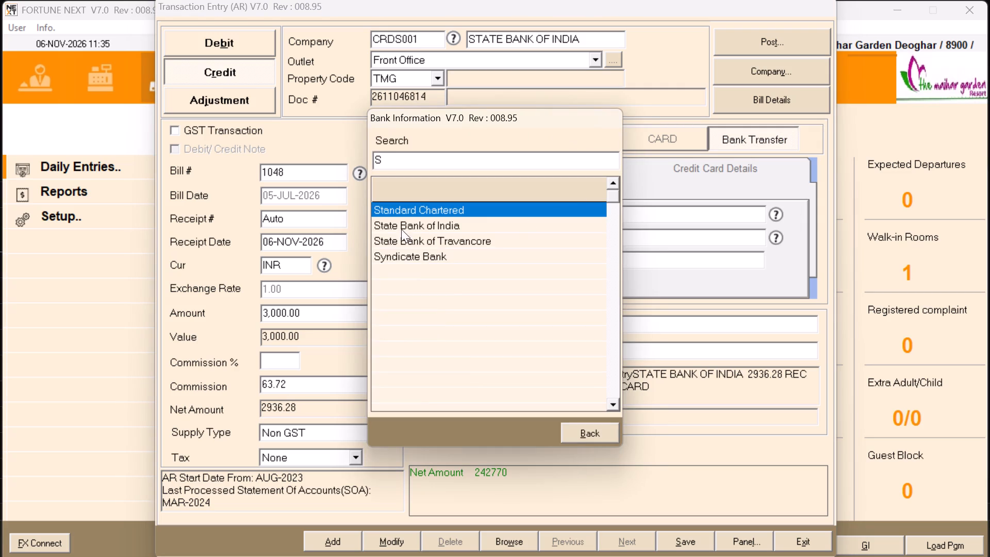
click(430, 225)
key(Return)
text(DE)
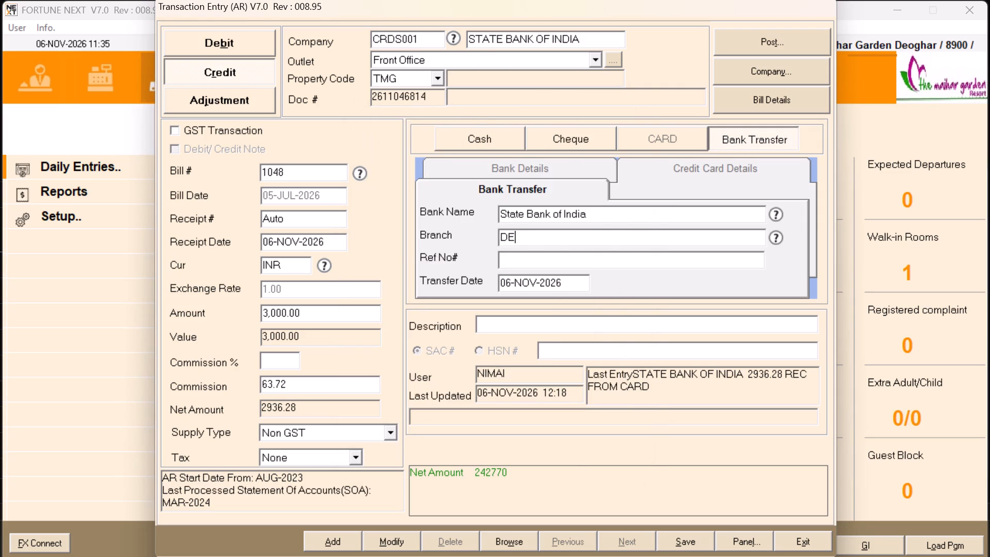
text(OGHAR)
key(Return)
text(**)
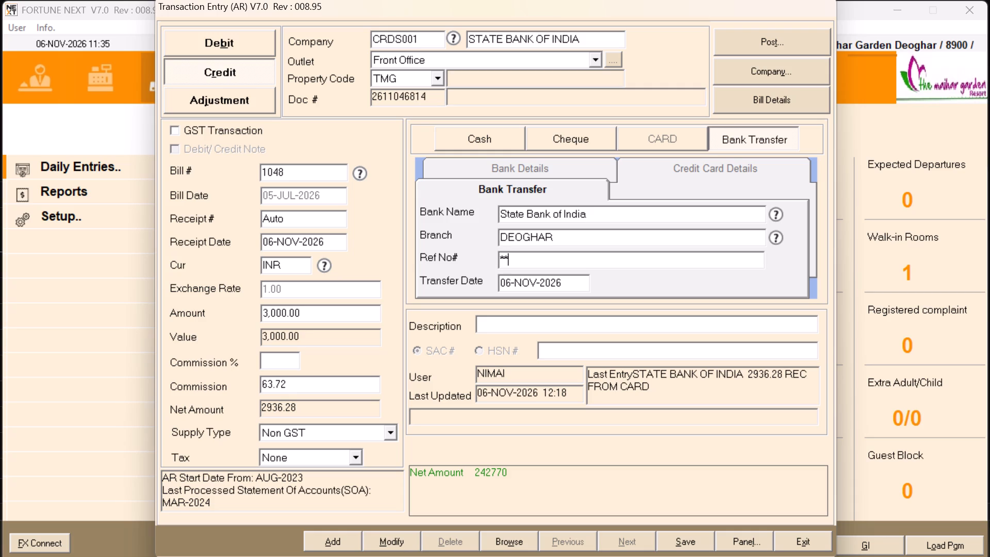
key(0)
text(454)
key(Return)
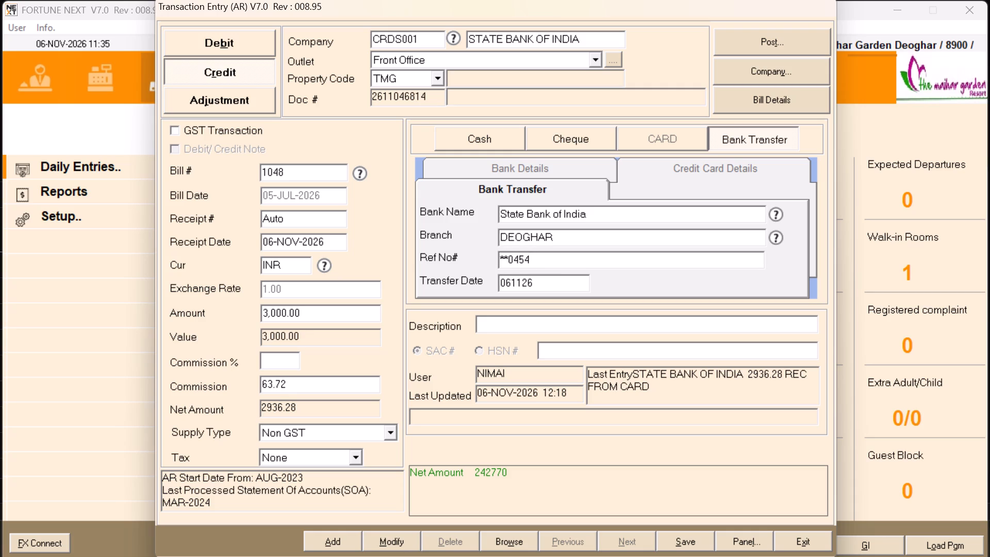
Set the bank transfer date to 05-JUL-2026.
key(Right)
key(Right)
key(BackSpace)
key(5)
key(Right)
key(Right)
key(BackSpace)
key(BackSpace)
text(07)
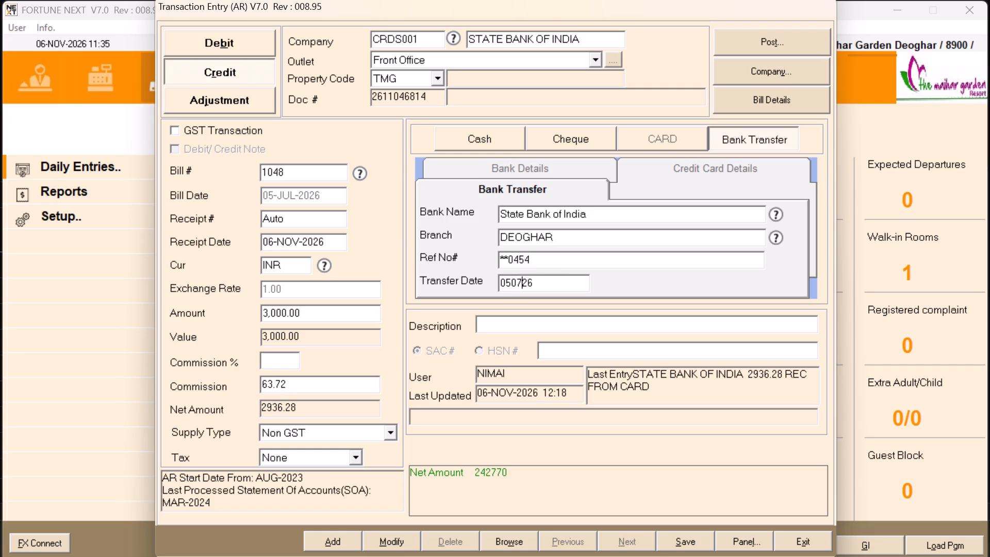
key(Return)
Enter the description REC FROM CARD and save the credit entry for bill 1048.
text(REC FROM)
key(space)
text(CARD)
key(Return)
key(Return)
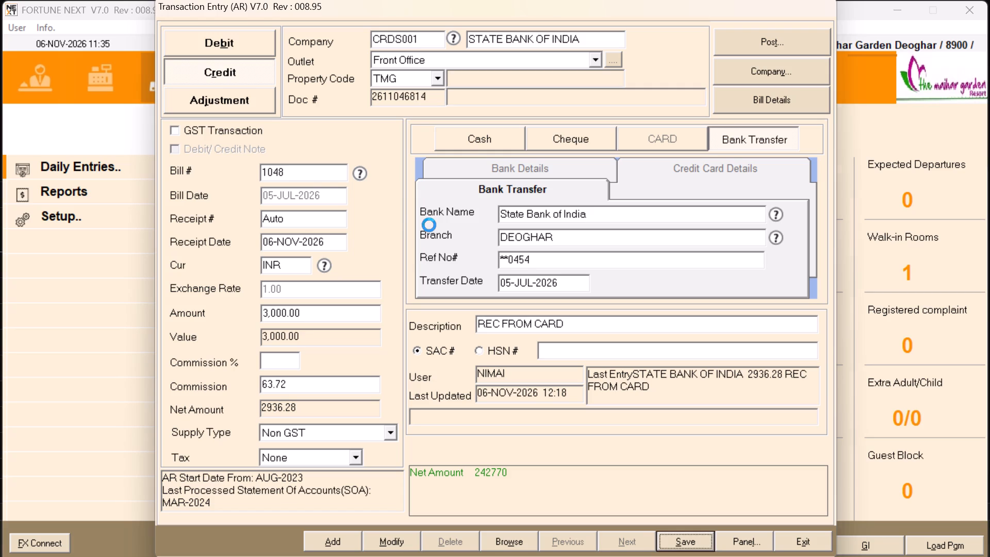
Set the AR to FA posting's transaction code to BANK RECEIPT, accept the default narration and confirm the posting.
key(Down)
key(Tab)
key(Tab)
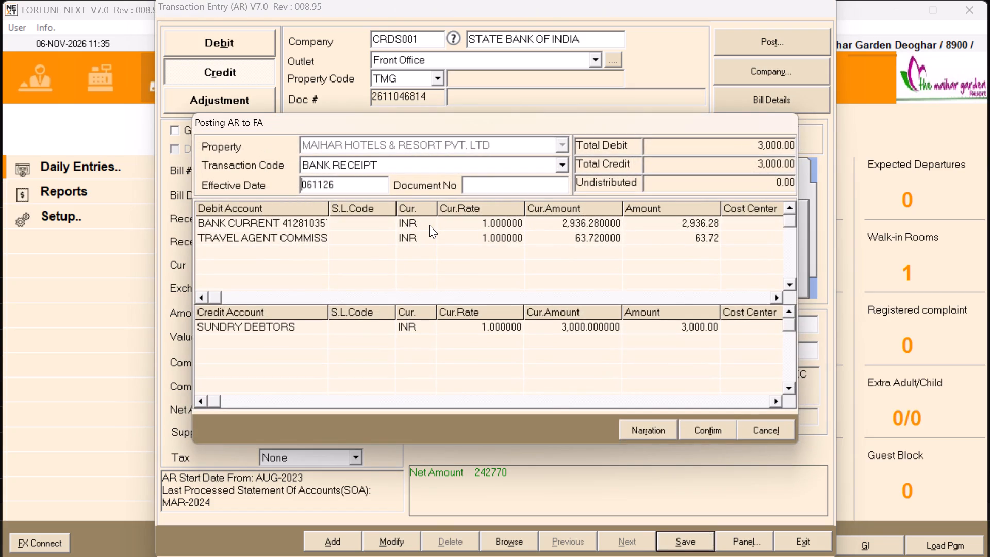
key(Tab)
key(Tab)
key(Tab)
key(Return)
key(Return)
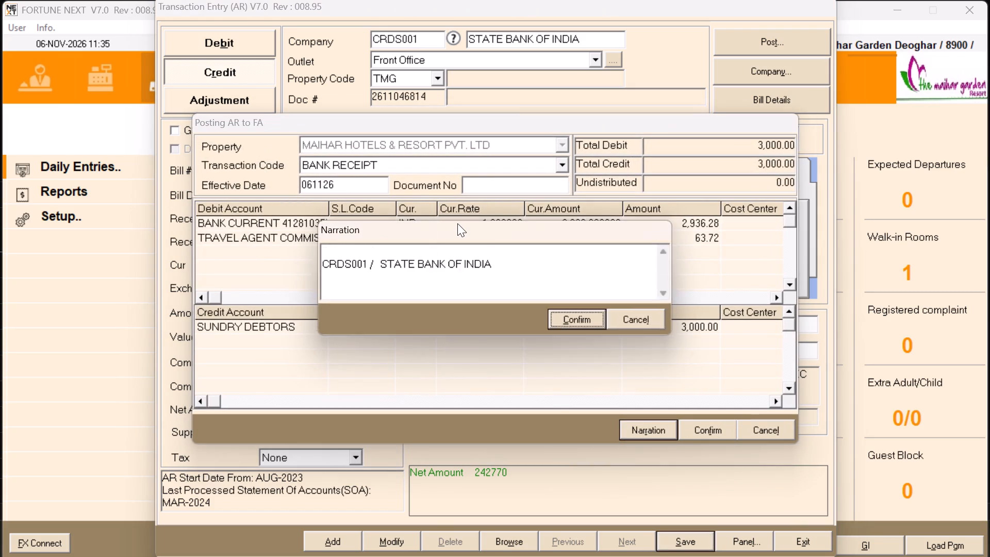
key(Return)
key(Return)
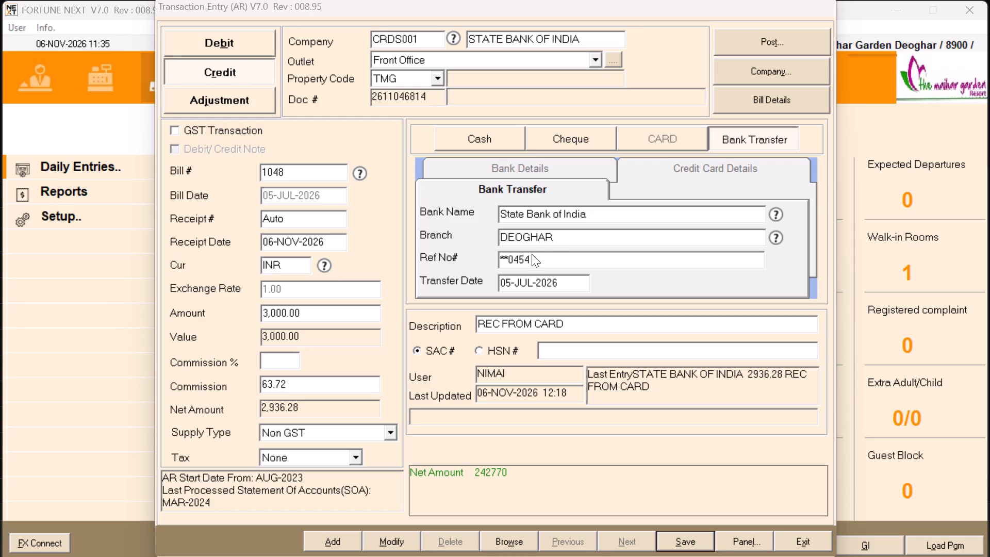
Dismiss the save notice for bill 1048 and cancel the FA voucher print.
click(606, 231)
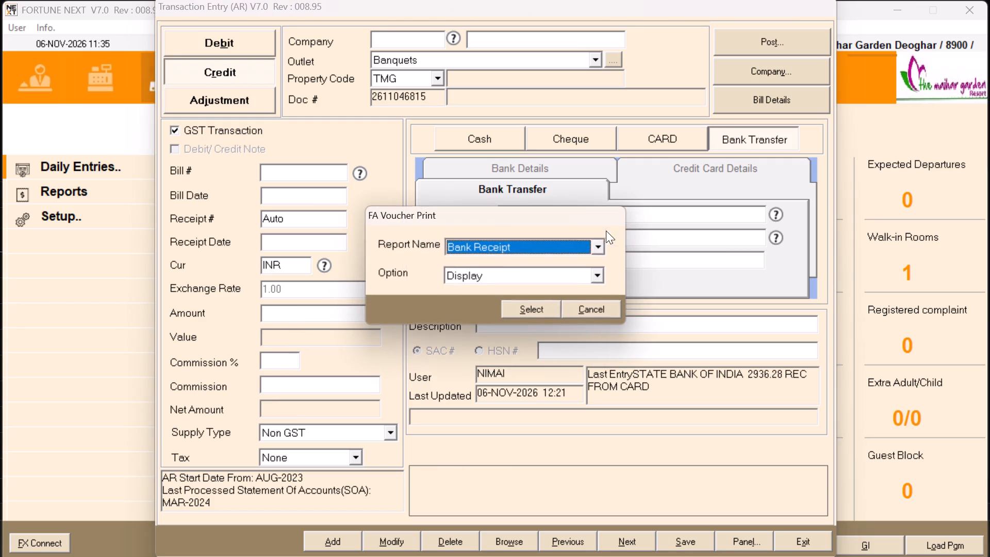
click(596, 307)
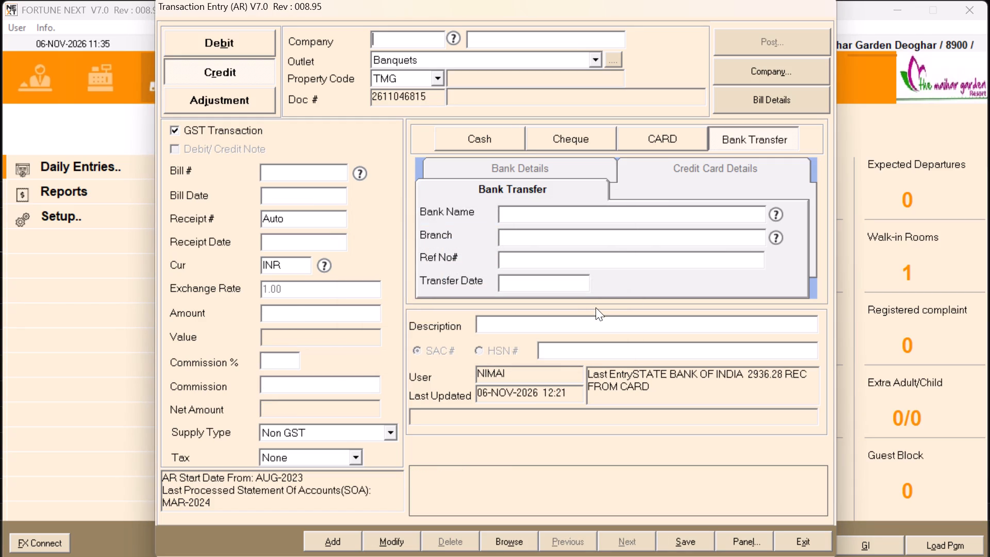
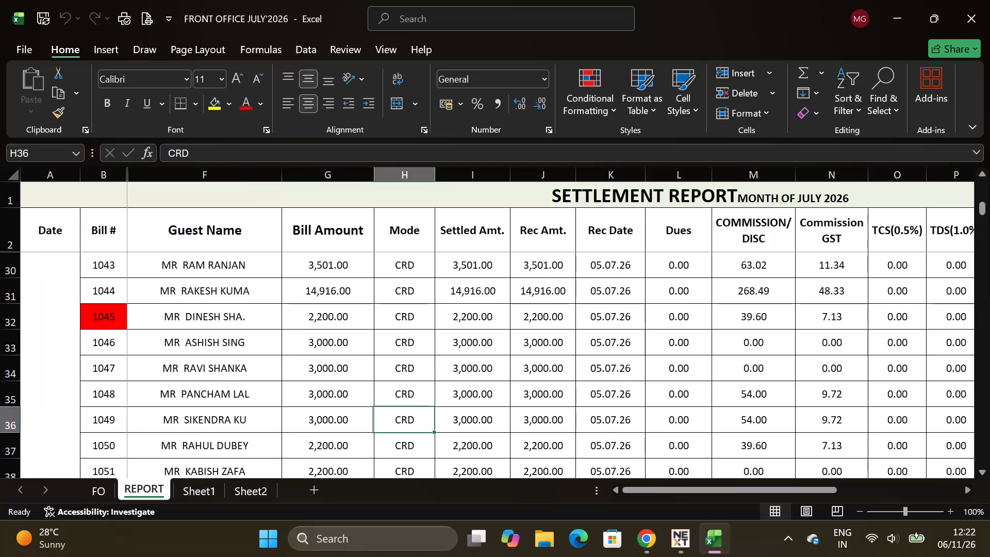
Review bill 1045's row in the settlement report across its received amount, commission, commission GST, TCS and TDS.
key(Up)
key(Up)
key(Up)
key(Up)
key(Right)
key(Right)
key(Right)
key(Right)
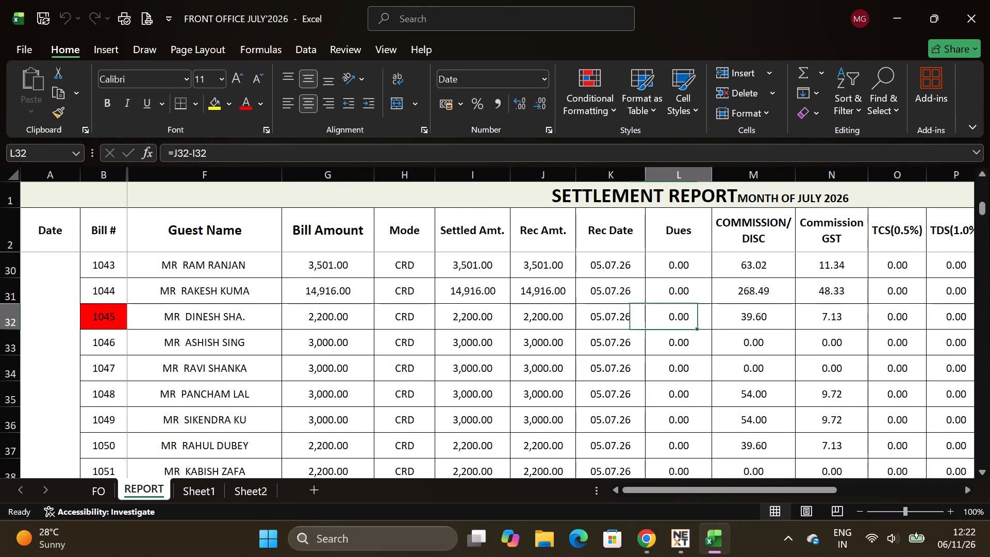
key(Right)
key(Right)
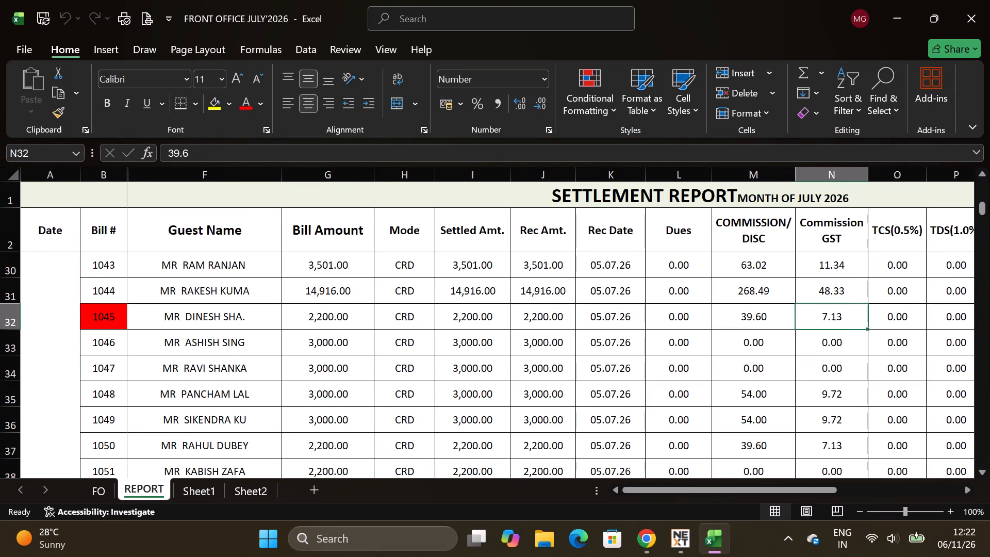
key(Right)
key(Right)
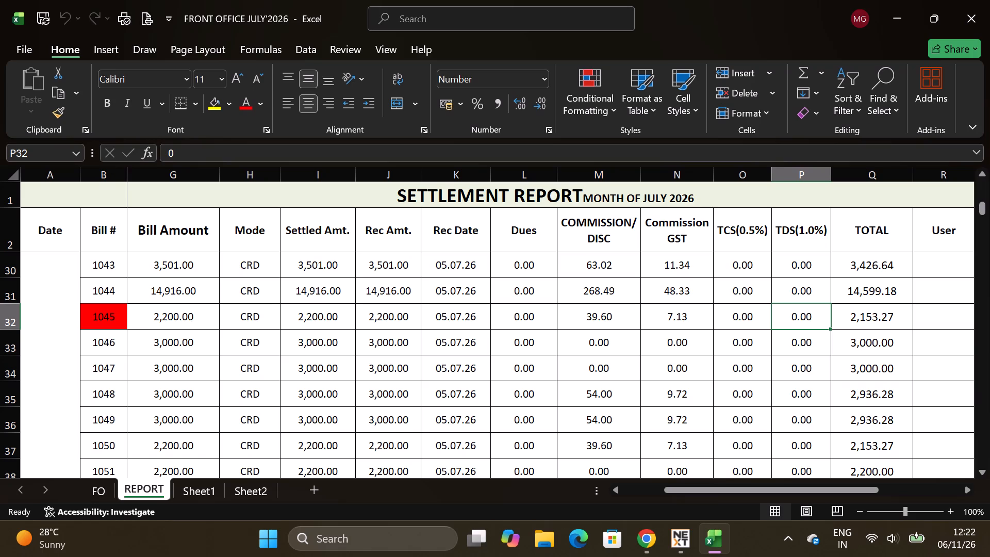
Fill bill 1045's TDS cell and its bill number cell with white, and save the workbook.
click(227, 105)
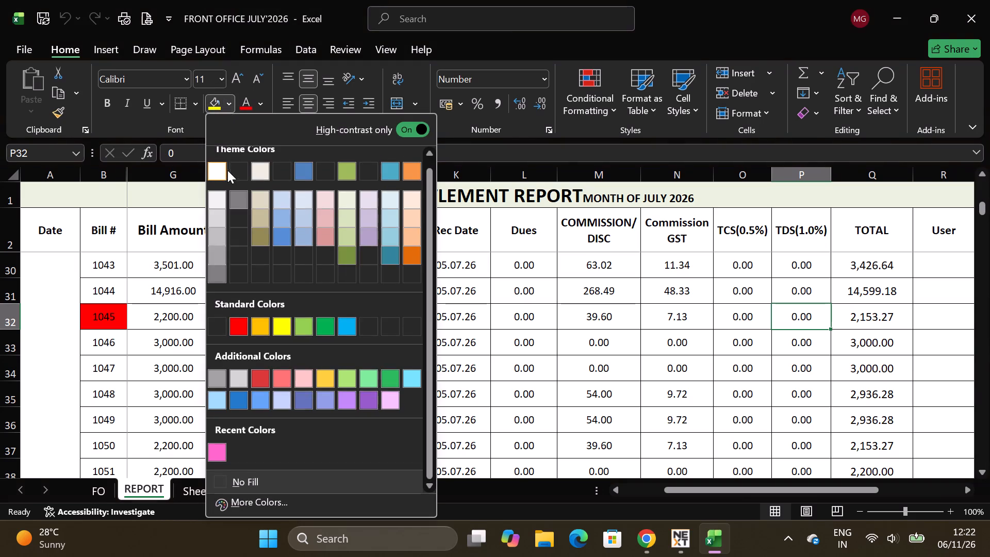
click(210, 167)
click(102, 325)
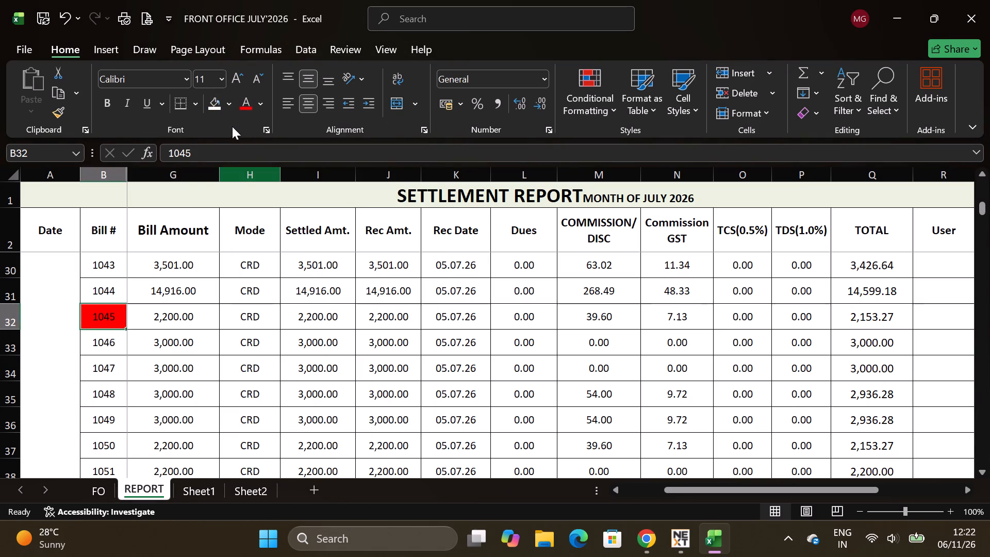
click(214, 103)
click(233, 365)
click(100, 326)
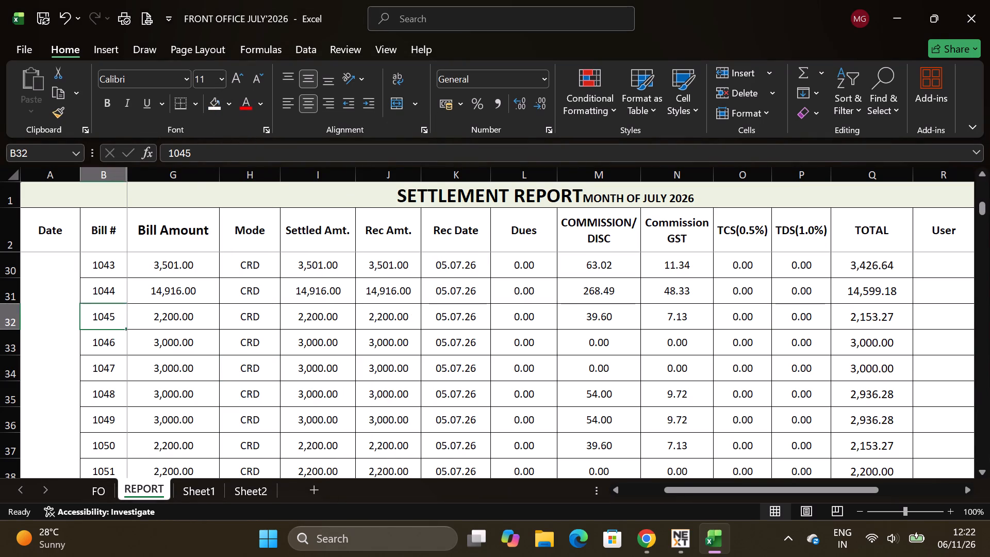
key(ctrl+s)
Select bill 1045's row in the report and load company CRDS001 in FORTUNE NEXT's credit transaction entry.
click(0, 321)
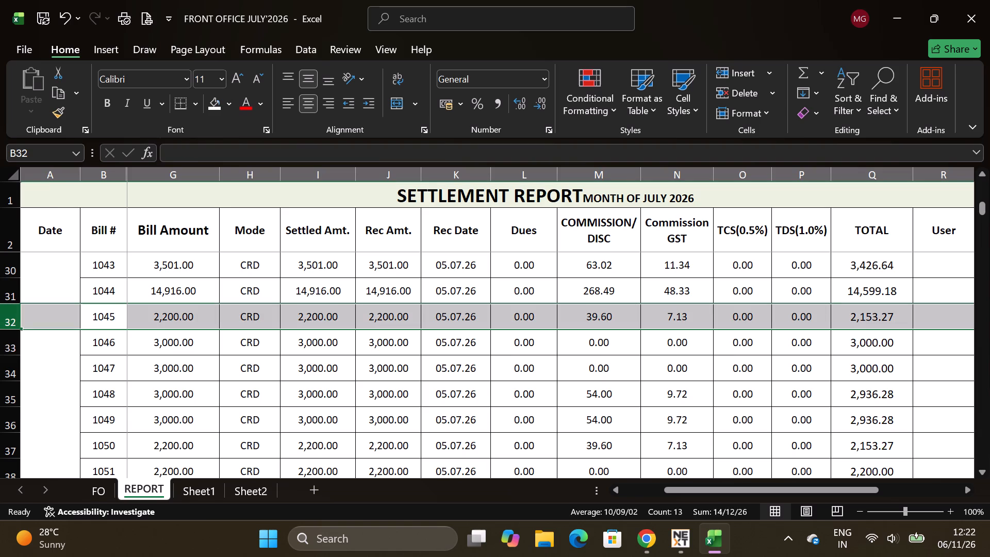
key(alt+Tab)
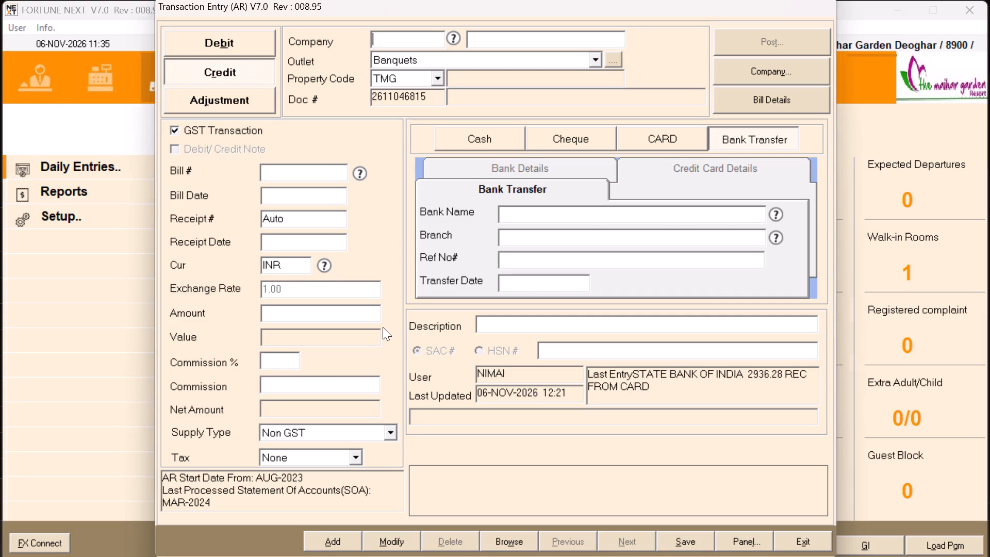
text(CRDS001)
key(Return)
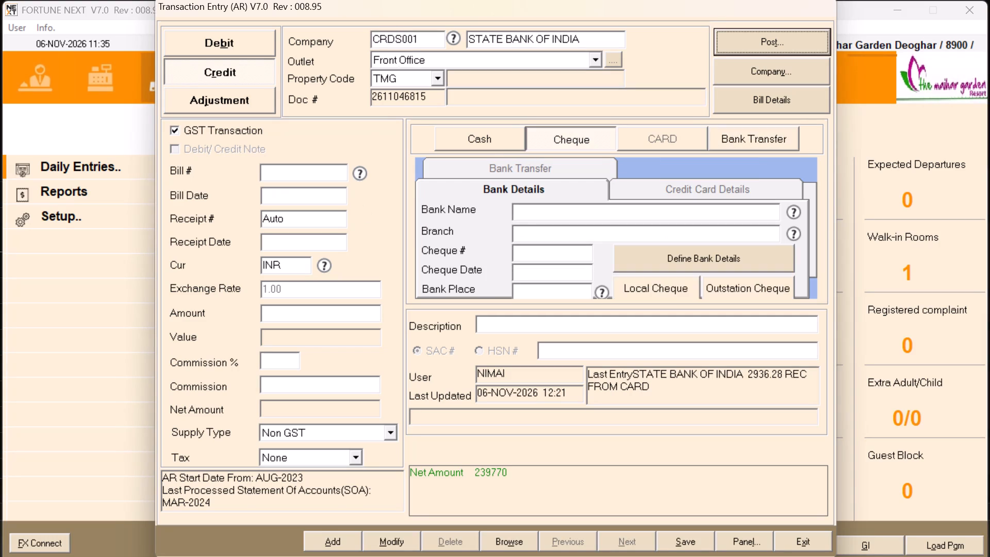
Enter bill number 1045 with the default receipt details and INR currency, and set the amount to 2200.
click(318, 173)
key(alt+Tab)
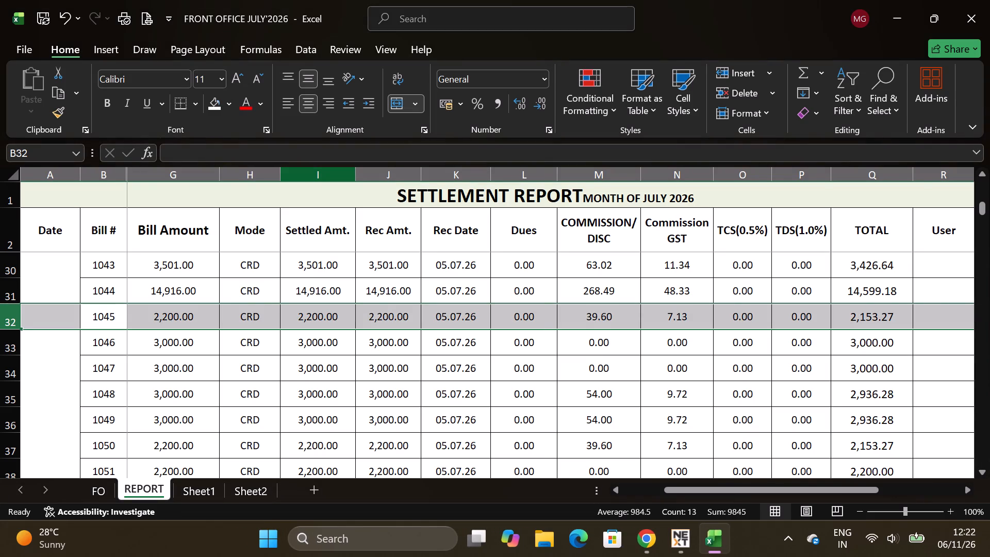
key(alt+Tab)
text(1045)
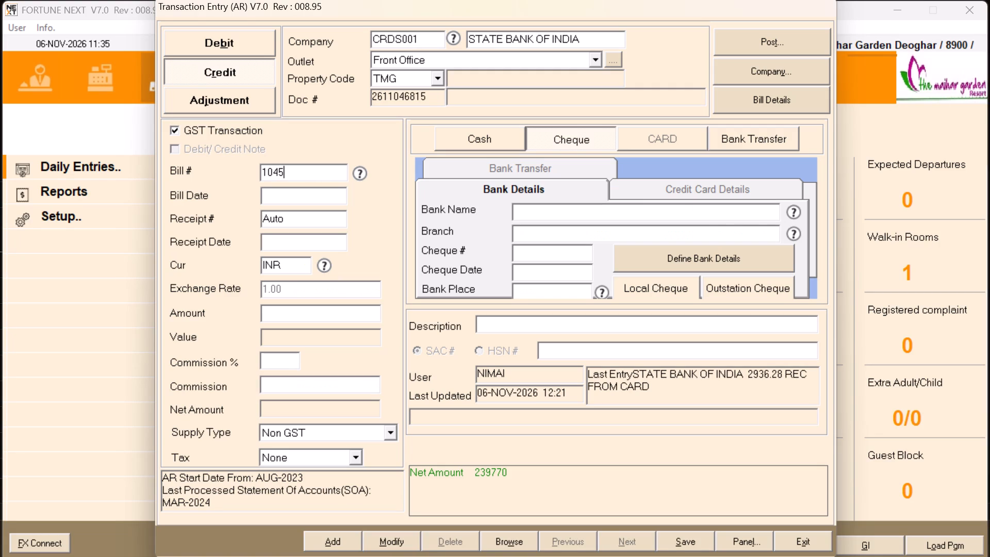
key(Return)
key(Return)
key(Return)
key(Return)
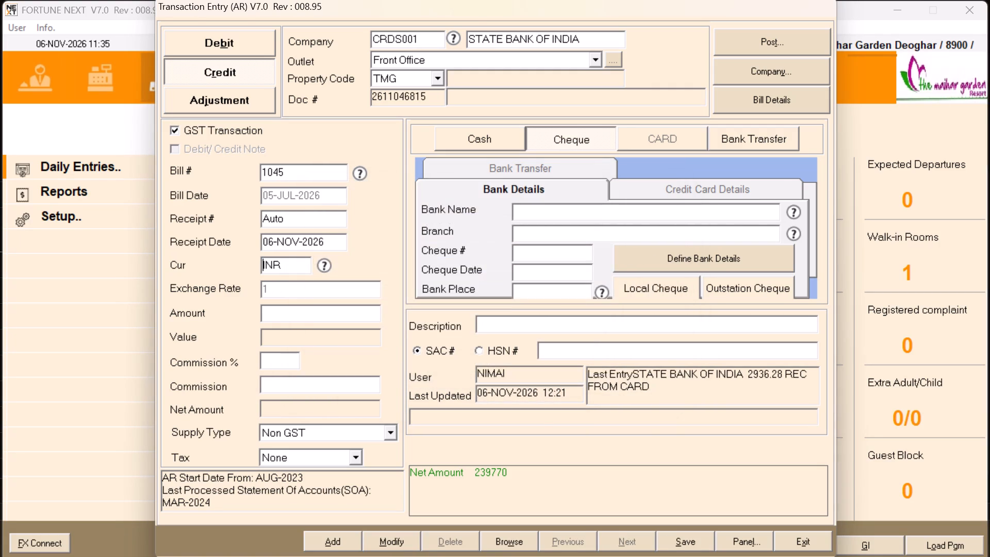
key(Return)
text(2200)
key(Return)
key(Return)
Switch to the settlement report and select bill 1045's commission, commission GST, TCS and TDS cells to check their sum.
key(alt+Tab)
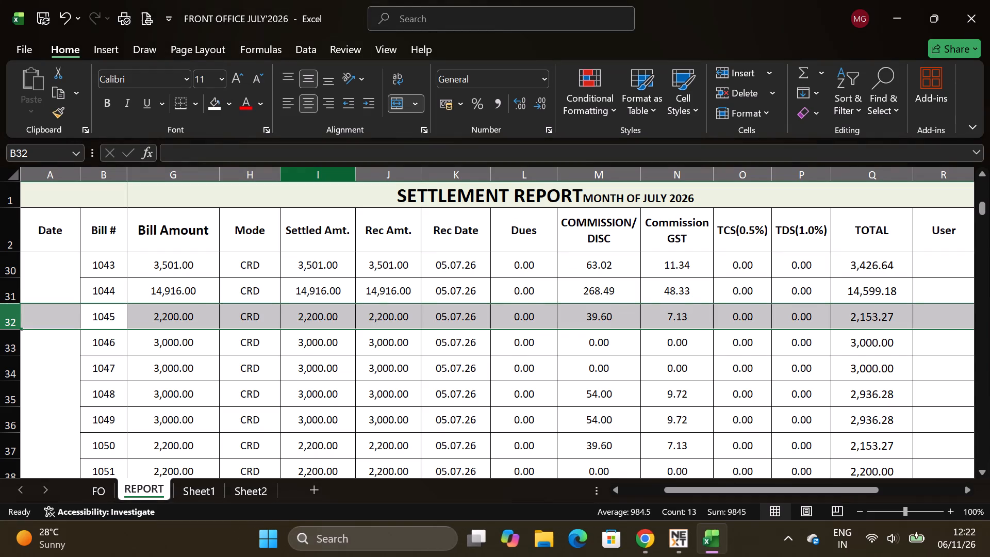
key(Right)
key(Right)
key(Right)
key(Right)
key(Right)
key(Right)
key(Right)
key(Right)
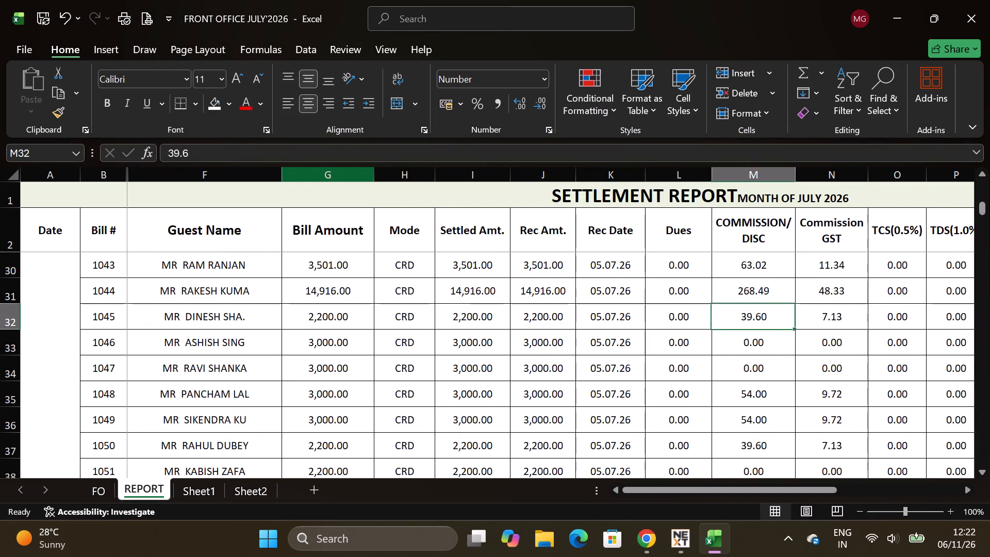
key(Right)
key(Left)
key(Left)
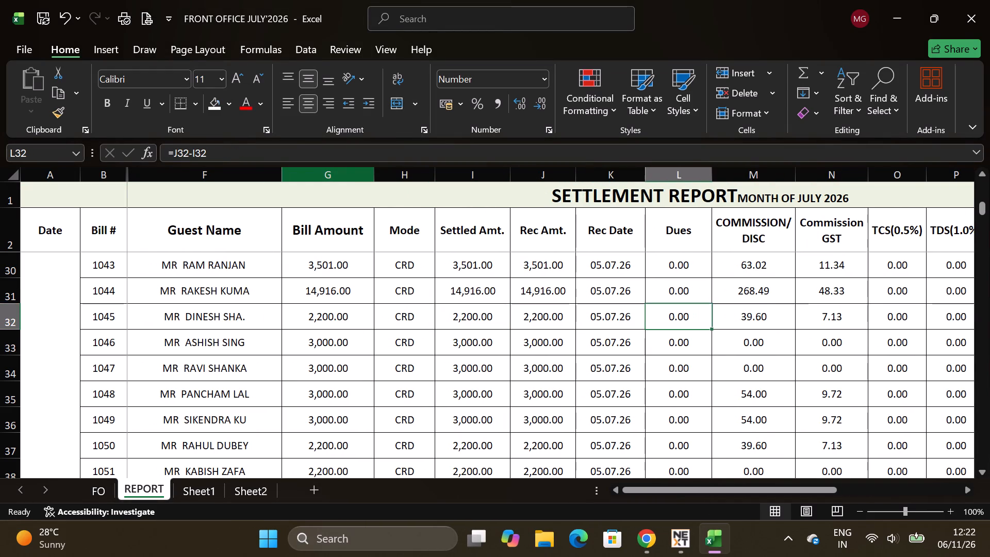
key(Right)
key(shift+Right)
key(shift+Right)
key(shift+Right)
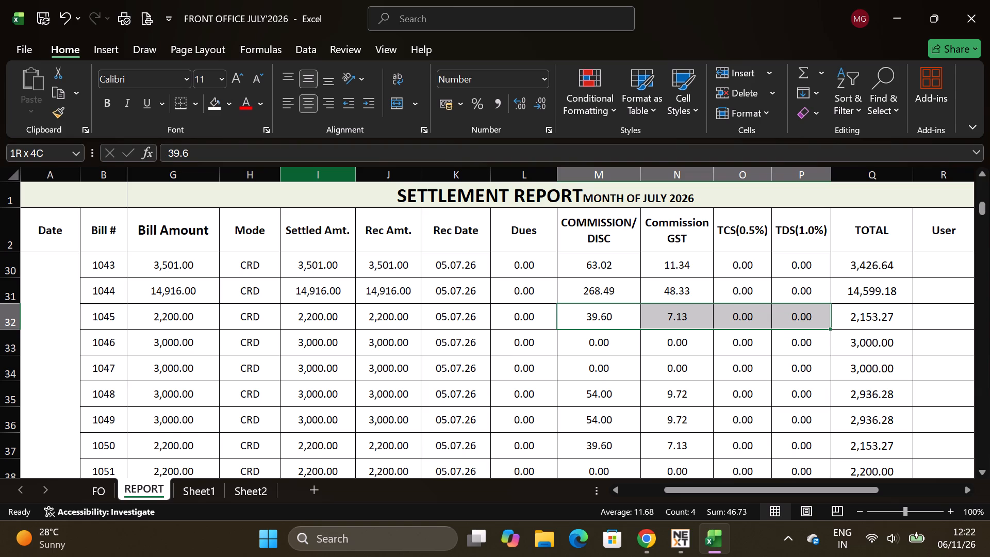
Return to FORTUNE NEXT and set the commission for bill 1045 to 46.73.
key(alt+Tab)
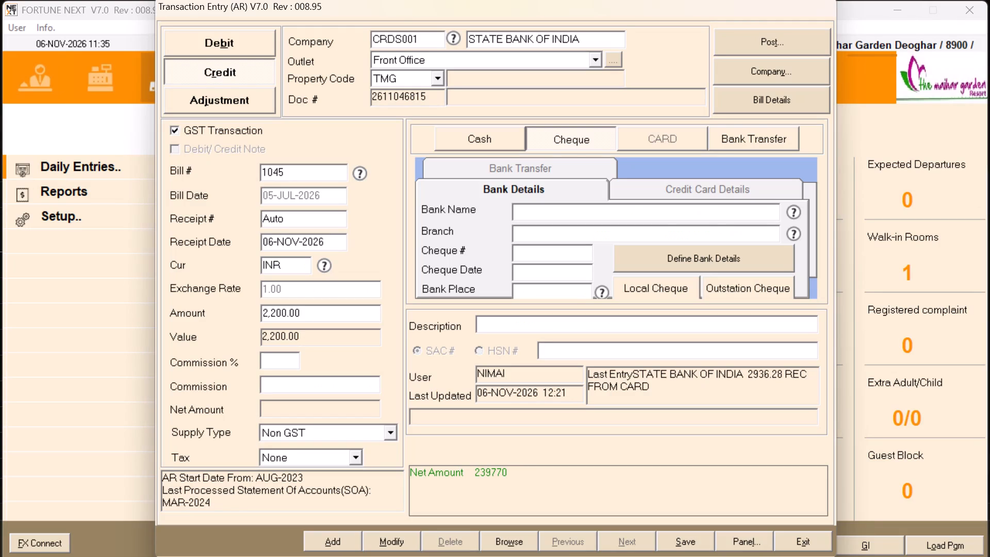
text(46.73)
key(Return)
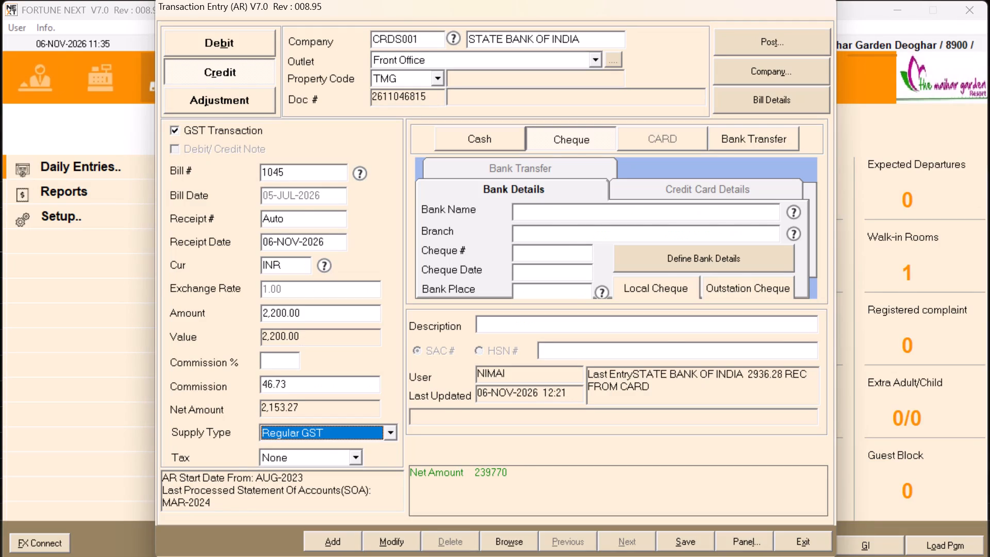
Set the supply type to Non GST and keep the tax at None.
key(alt+Tab)
key(alt+Tab)
key(Down)
key(Down)
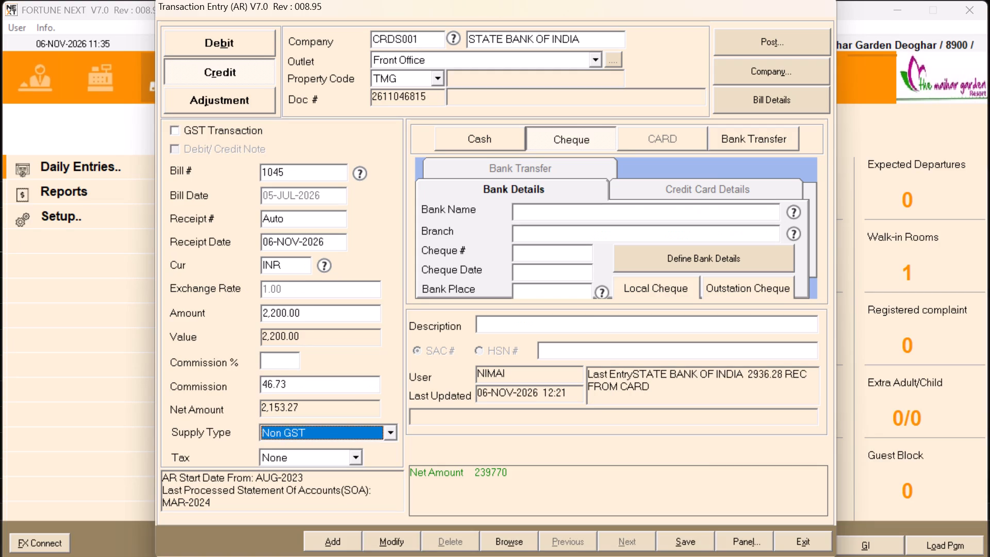
key(Return)
key(Return)
Choose Bank Transfer as payment mode with State Bank of India, branch DEOGHAR, and enter the reference number.
key(Left)
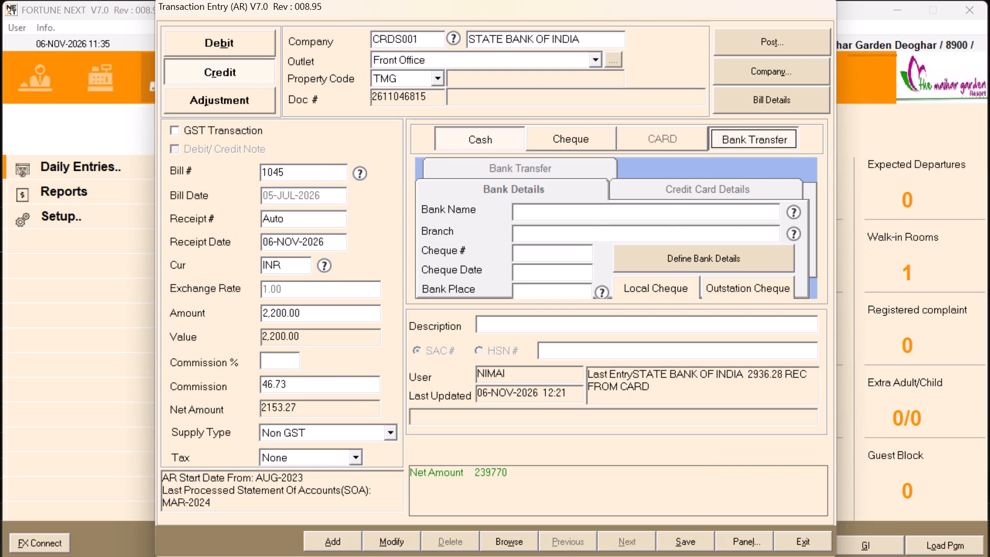
key(Return)
key(Return)
key(s)
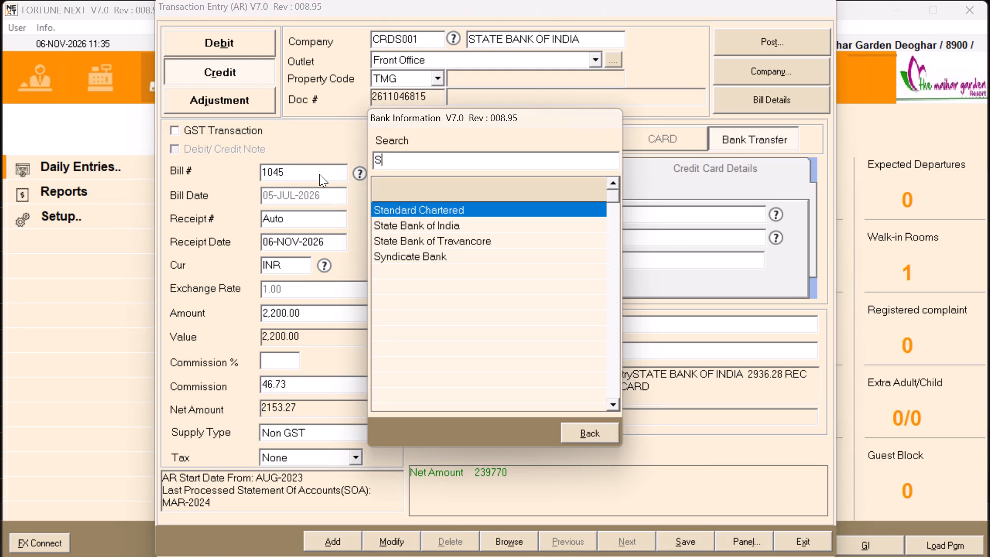
click(418, 230)
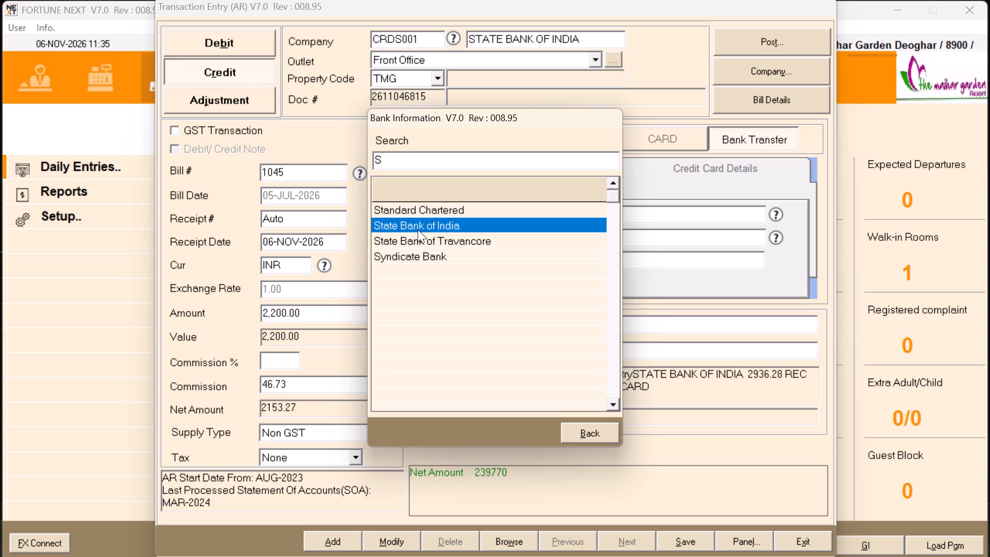
key(Return)
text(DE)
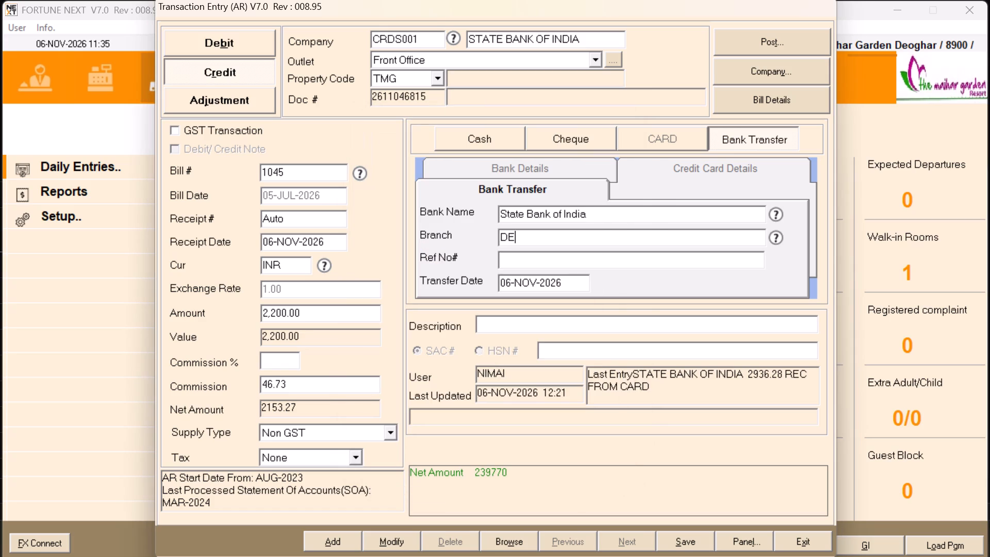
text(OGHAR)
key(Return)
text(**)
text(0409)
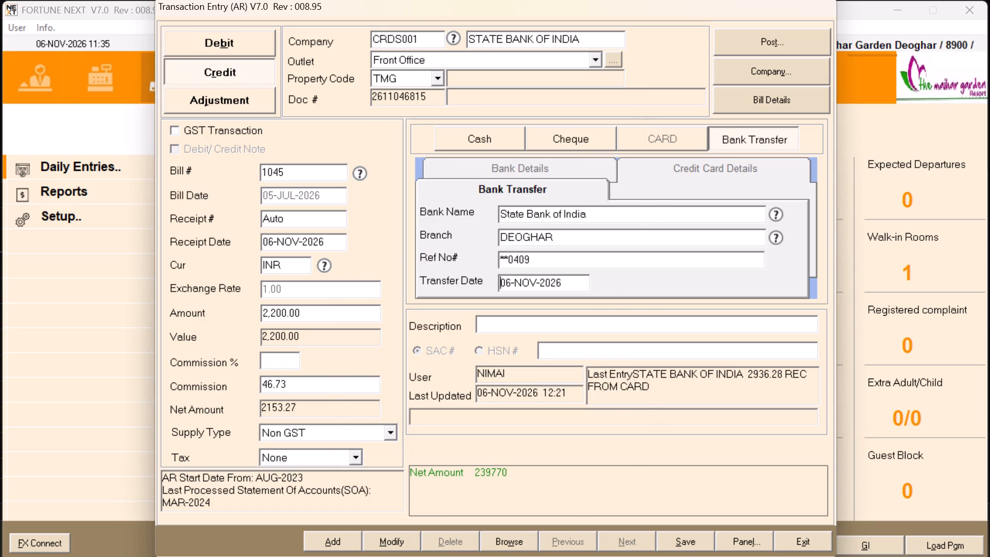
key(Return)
Set the bank transfer date to 05-JUL-2026.
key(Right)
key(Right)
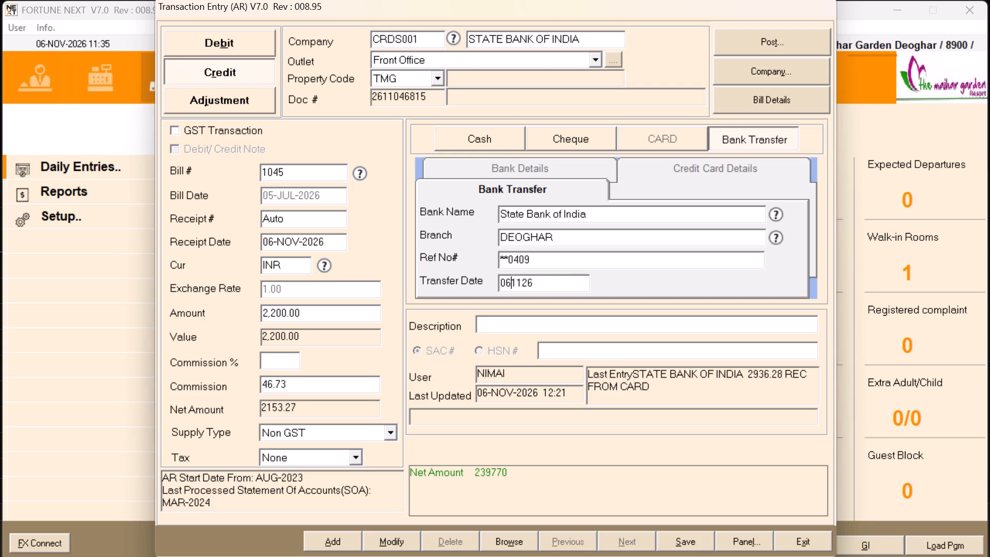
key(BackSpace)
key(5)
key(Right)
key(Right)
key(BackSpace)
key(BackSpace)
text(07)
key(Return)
Enter the description REC FROM CARD and save the credit entry for bill 1045.
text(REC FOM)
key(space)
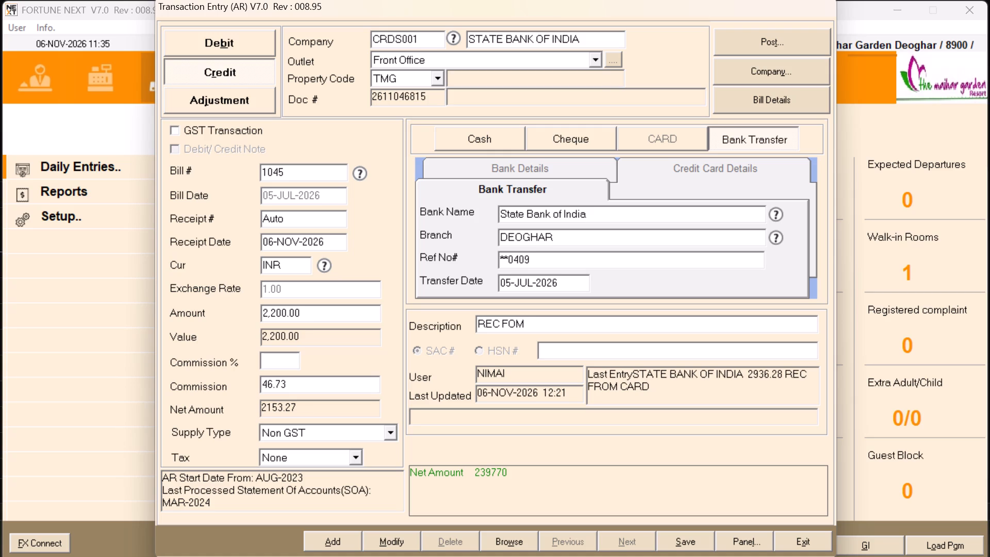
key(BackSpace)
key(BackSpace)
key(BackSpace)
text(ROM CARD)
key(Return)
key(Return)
Post the bill 1045 entry to FA as a BANK RECEIPT with effective date 06-NOV-2026 and close the save message.
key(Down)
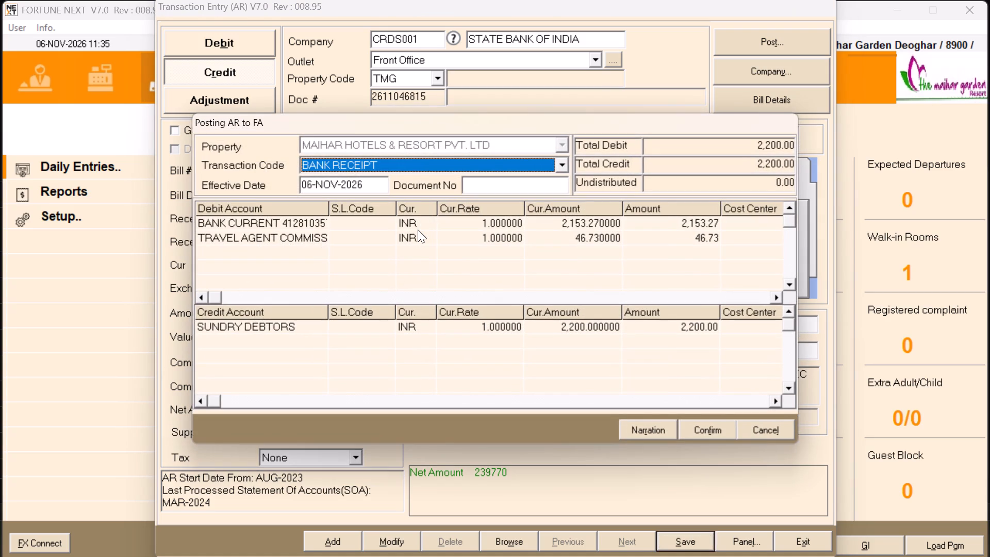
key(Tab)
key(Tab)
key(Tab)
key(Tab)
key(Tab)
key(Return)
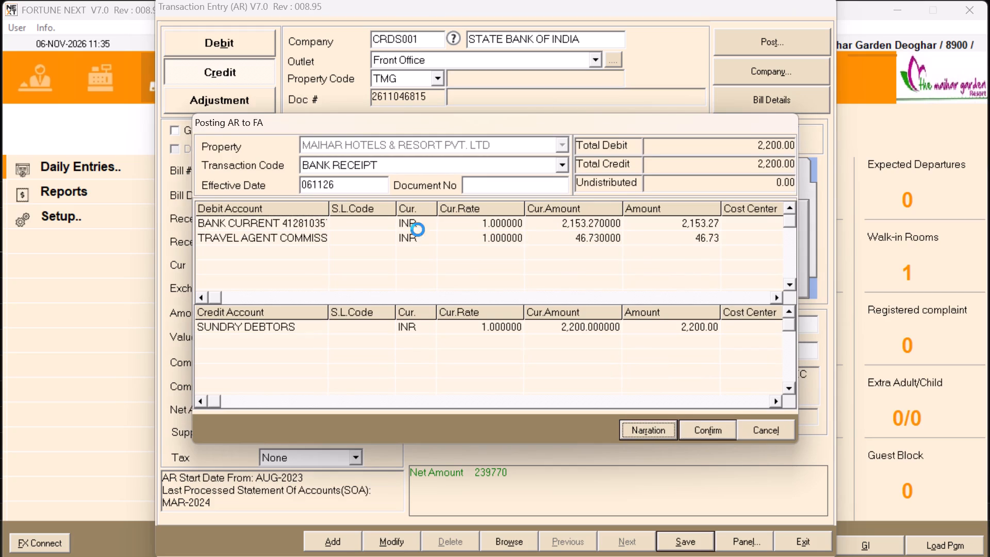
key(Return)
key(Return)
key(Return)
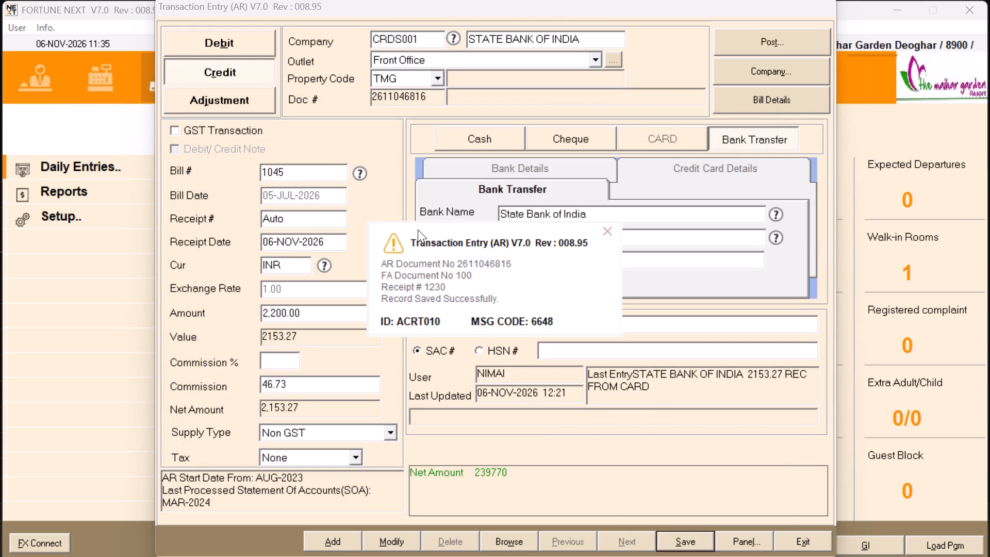
click(604, 230)
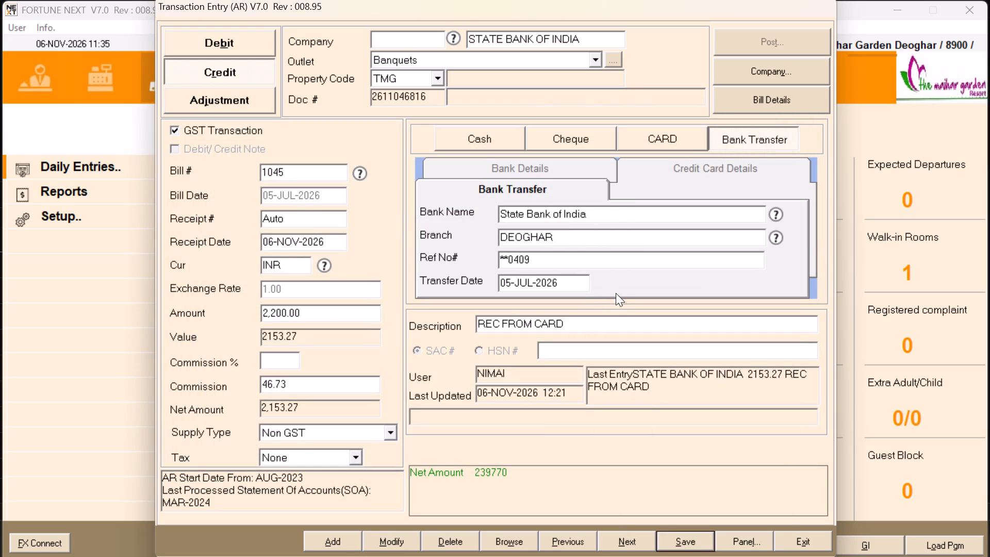
click(607, 310)
Switch to the July 2026 Excel workbook and examine bill 1044's row in the REPORT and FO sheets.
key(alt+Tab)
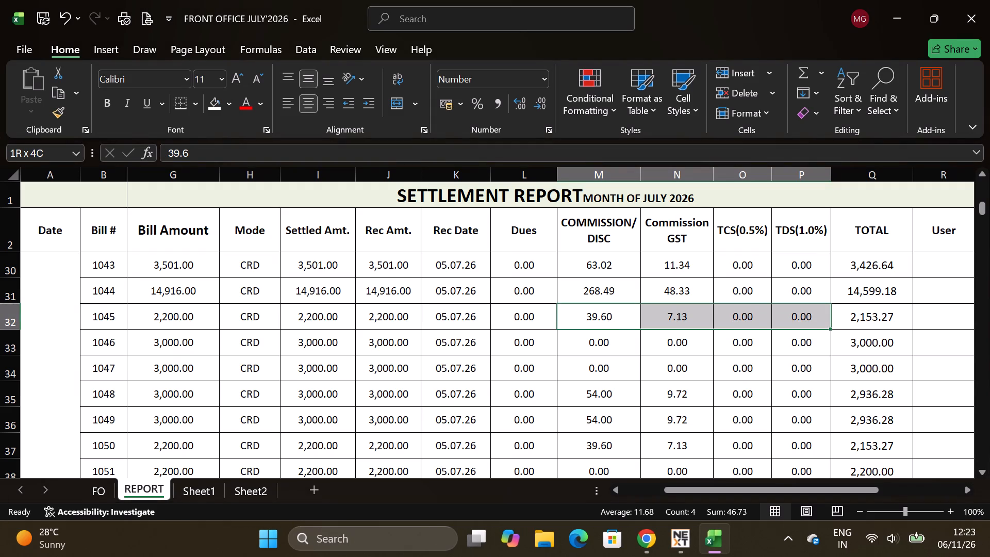
click(100, 291)
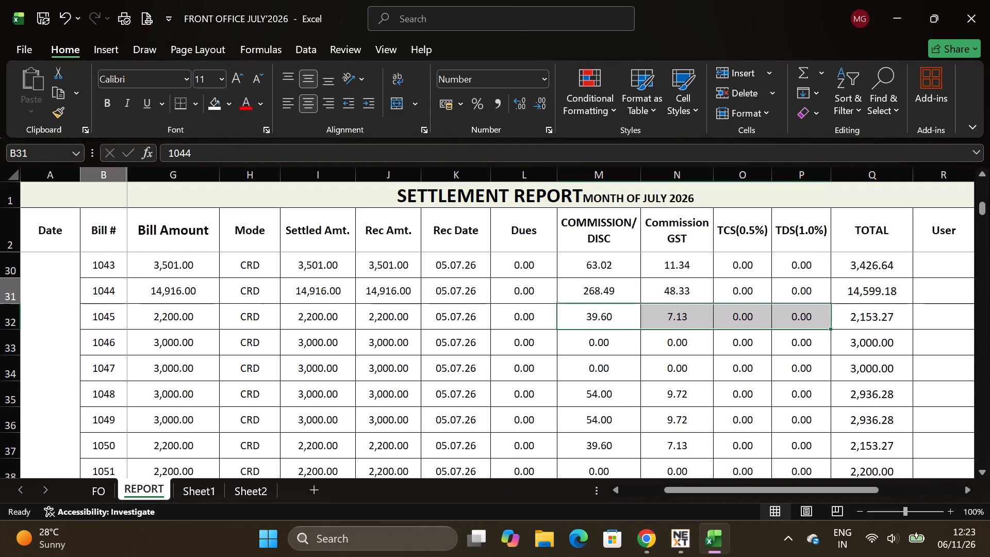
click(0, 272)
click(0, 286)
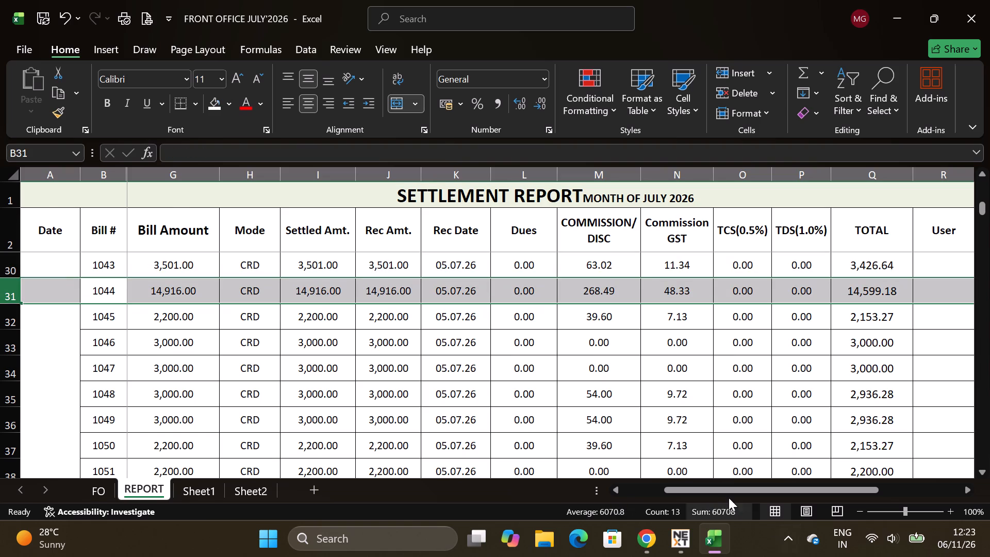
drag(723, 492, 611, 497)
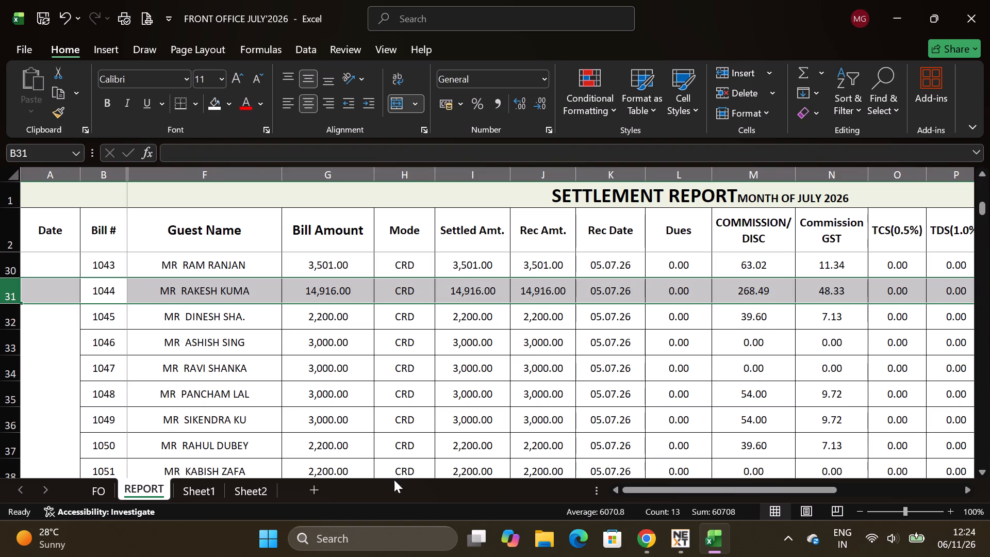
click(100, 488)
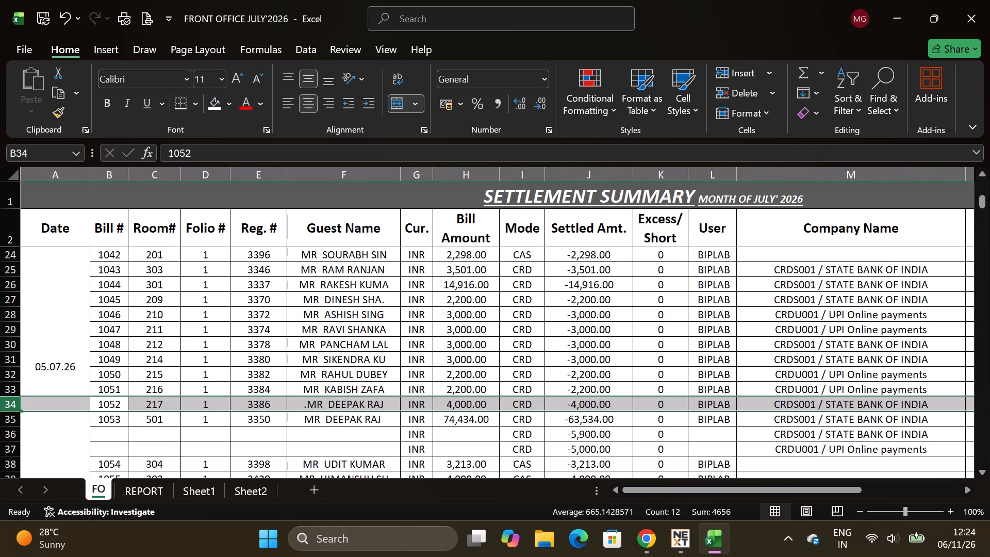
click(11, 283)
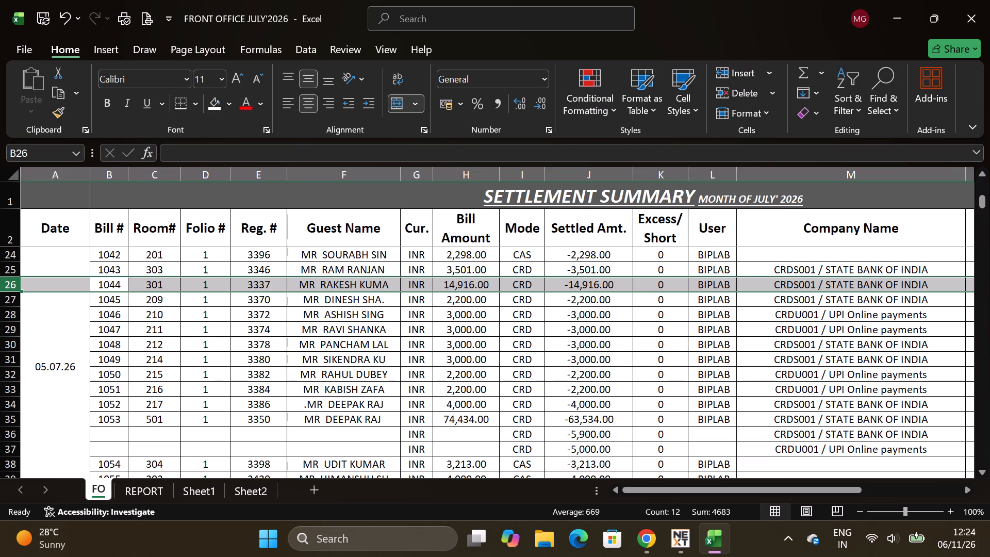
click(13, 300)
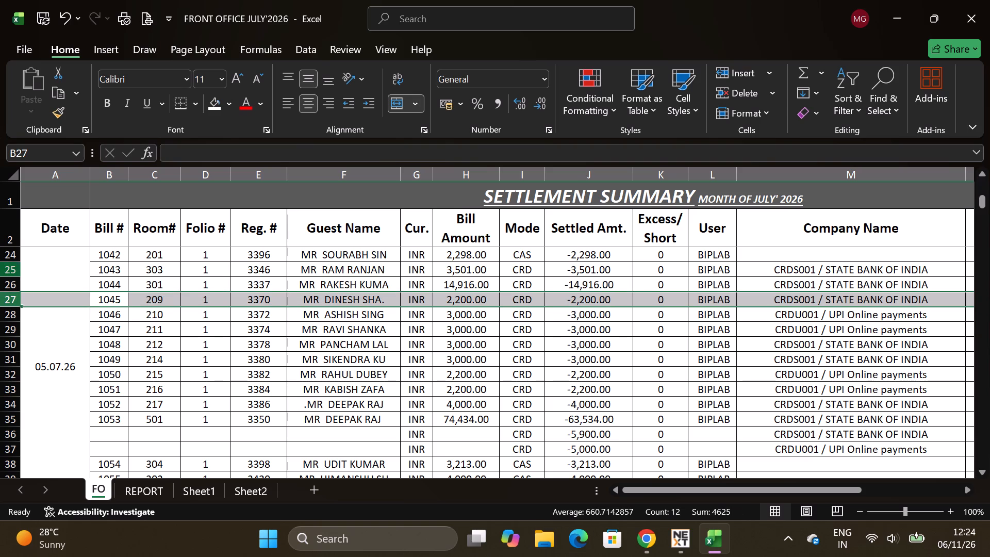
click(0, 279)
click(0, 284)
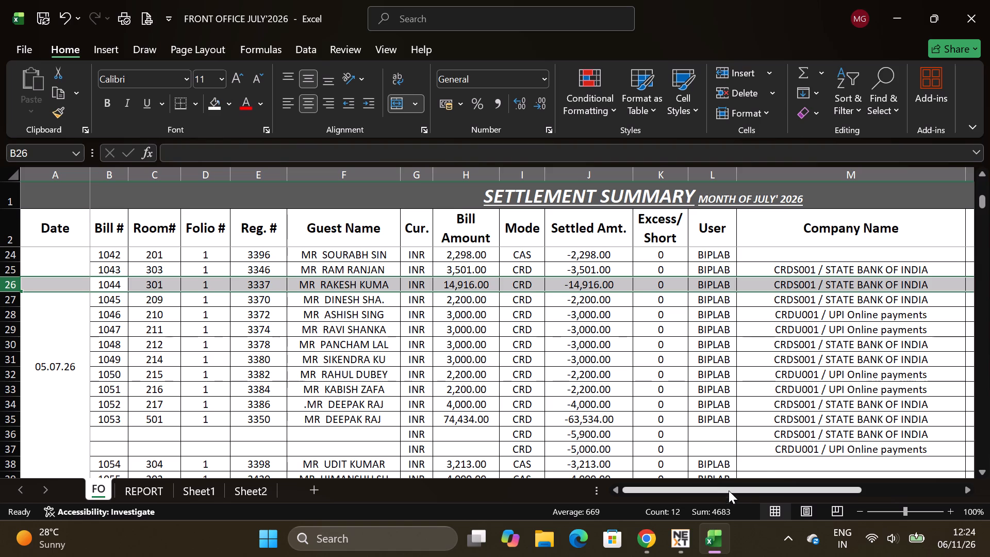
drag(730, 486, 547, 492)
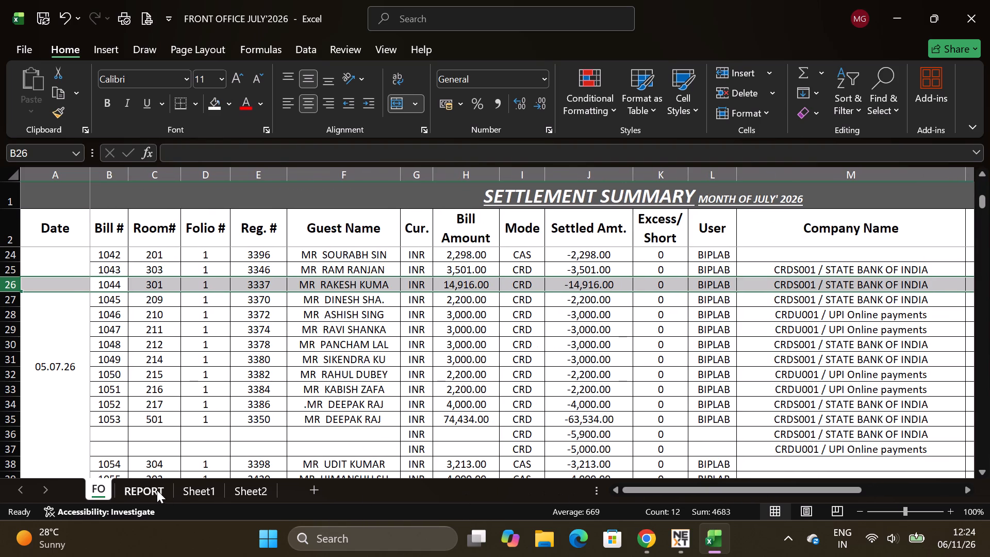
Check the other sheets and return to REPORT to review bill 1044's amounts, commission, commission GST and total.
click(143, 483)
click(195, 488)
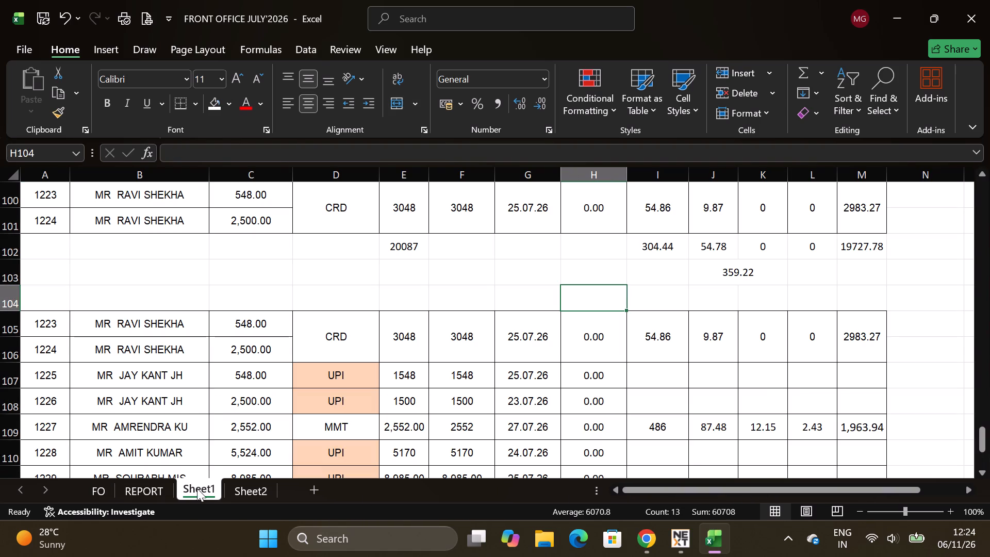
click(241, 496)
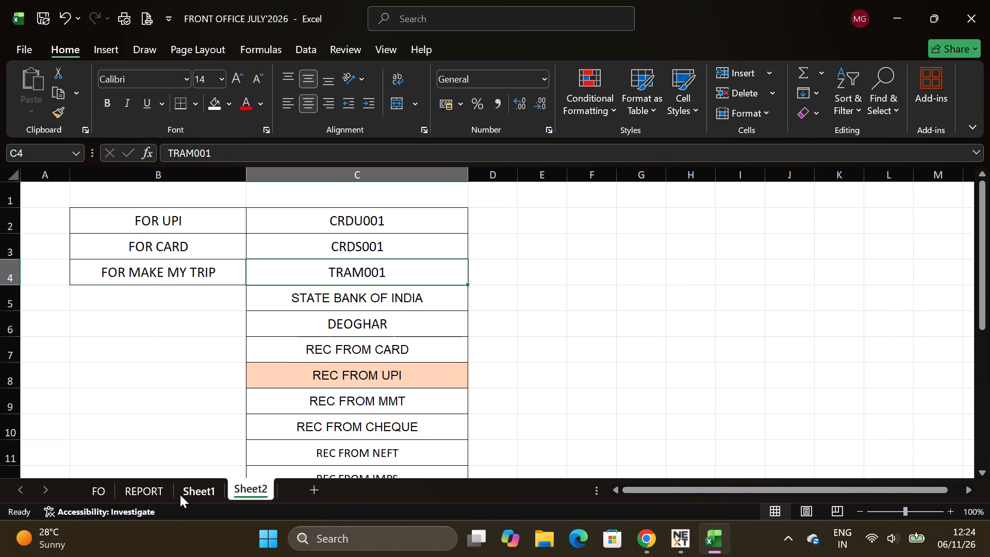
click(151, 494)
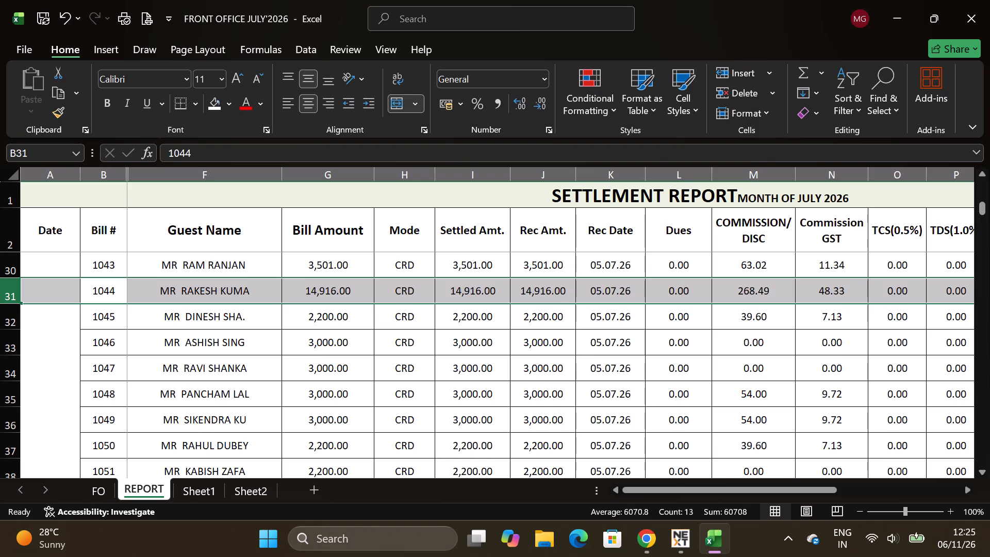
key(Right)
key(Right)
key(Right)
key(Right)
key(Right)
key(Right)
key(Right)
key(Right)
key(Right)
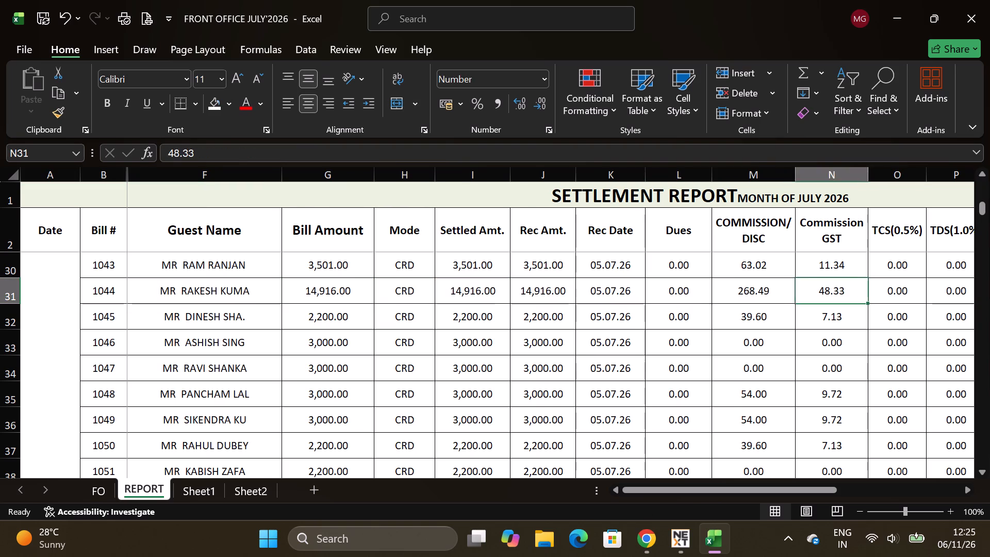
key(Right)
key(Right)
key(Right)
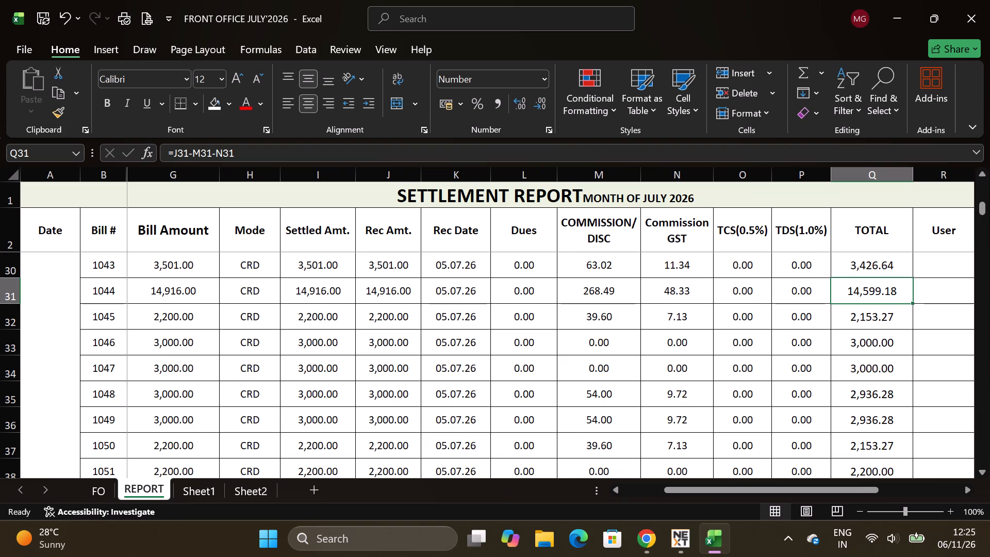
click(160, 295)
drag(679, 485, 562, 493)
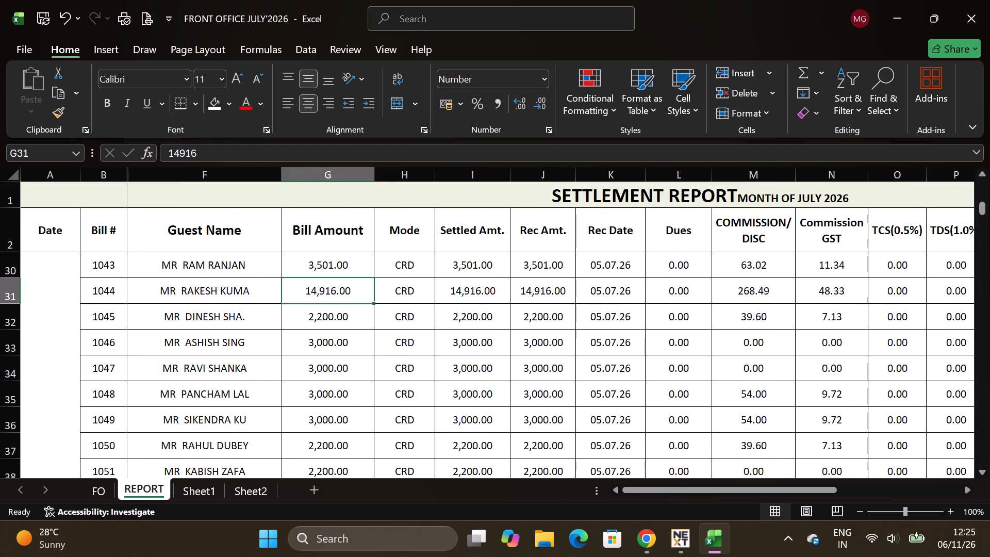
Switch back to FORTUNE NEXT and set the company of the new credit entry to CRDS001.
key(alt+Tab)
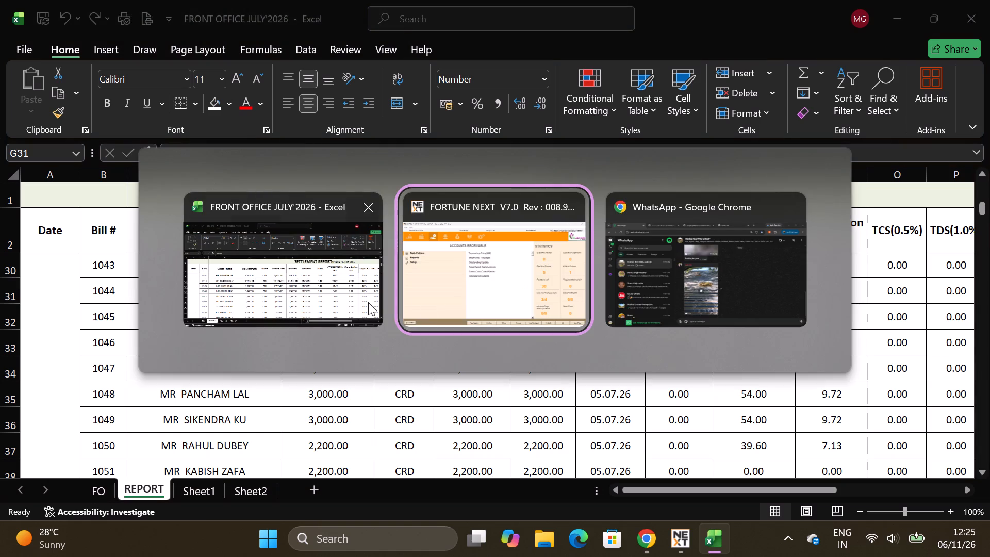
click(681, 542)
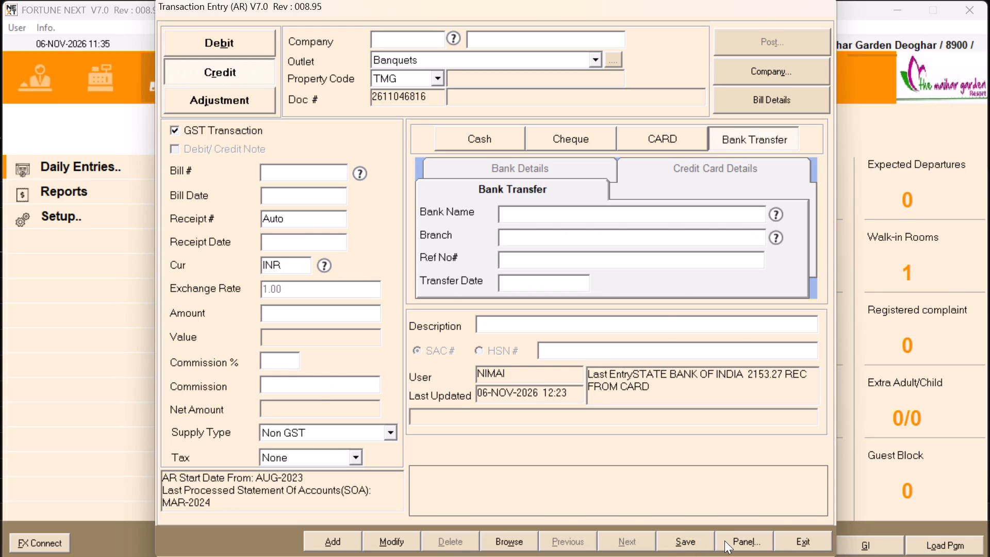
key(alt+Tab)
key(alt+Tab)
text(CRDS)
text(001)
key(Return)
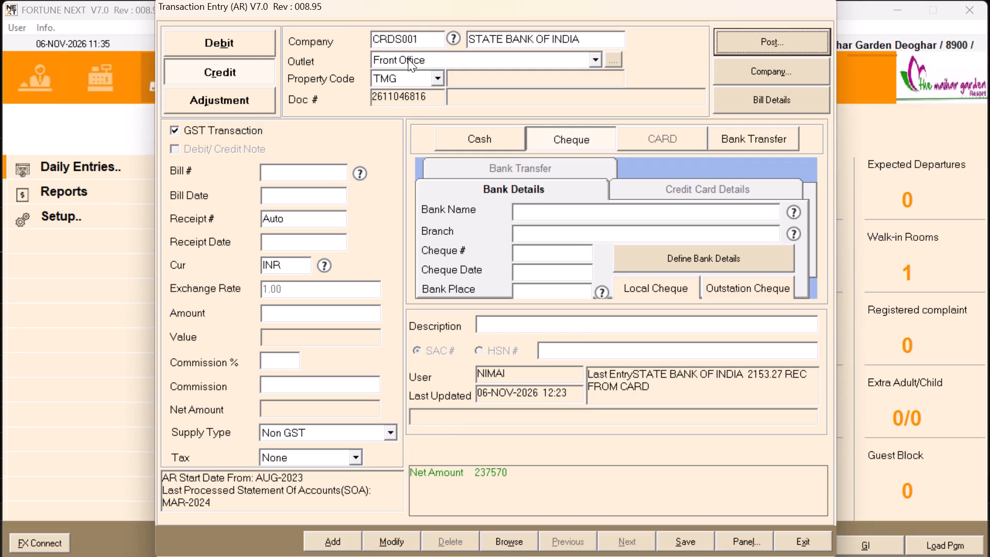
Enter bill number 1044, keeping the receipt number on Auto, the receipt date 06-NOV-2026 and the currency INR.
click(331, 172)
key(alt+Tab)
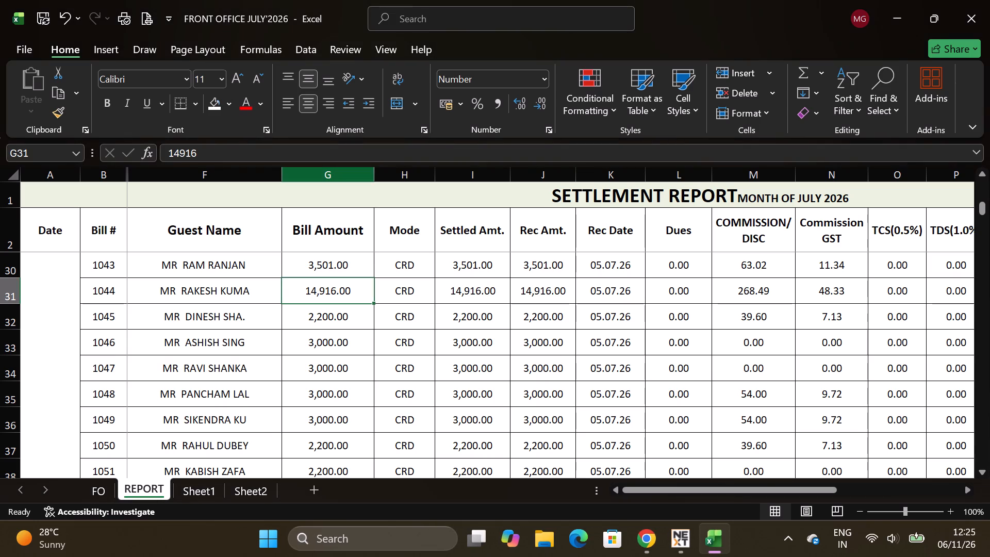
key(alt+Tab)
key(alt+Tab)
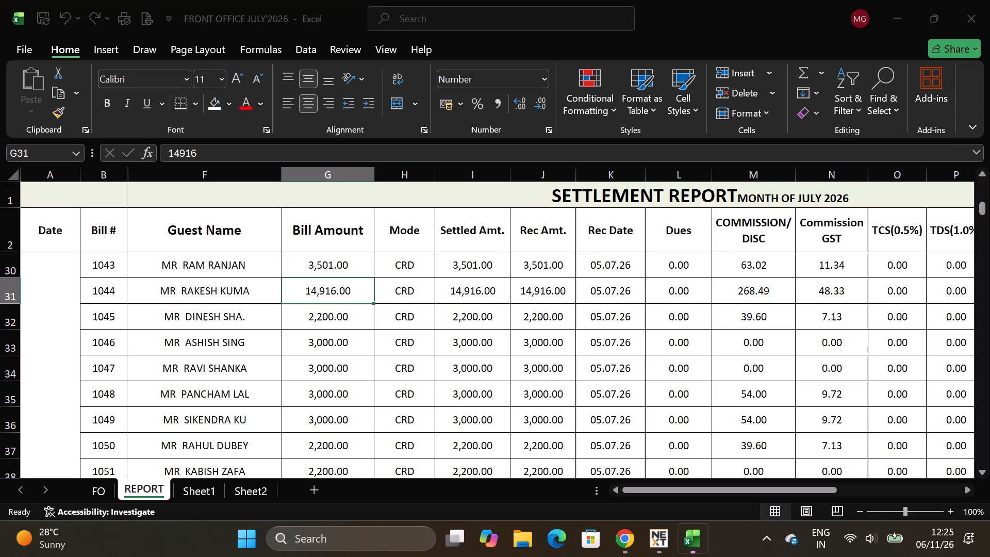
key(alt+Tab)
text(1044)
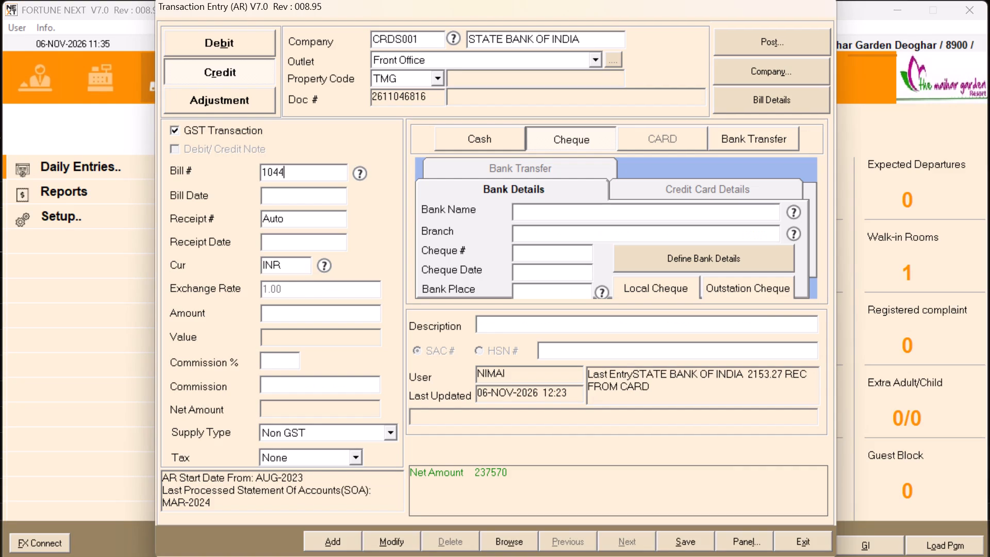
key(Return)
key(Return)
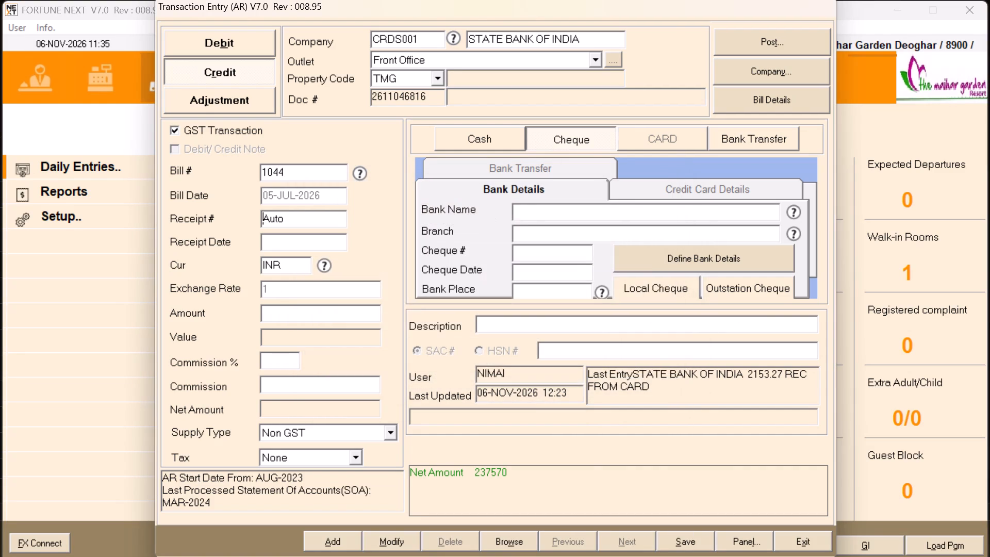
key(Return)
key(Return)
key(Return)
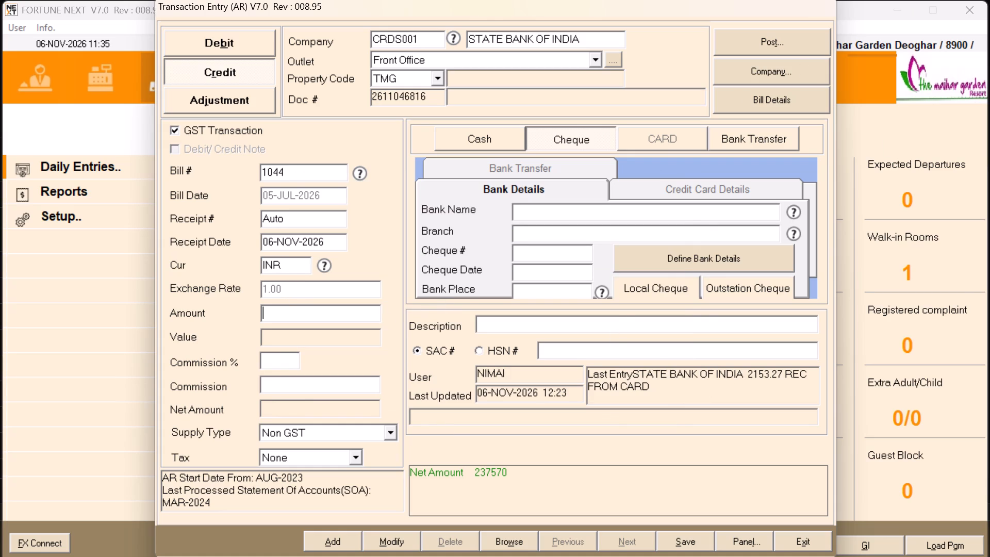
Check bill 1044's amount in the settlement report and set the credit entry's amount to 14,916.
key(alt+Tab)
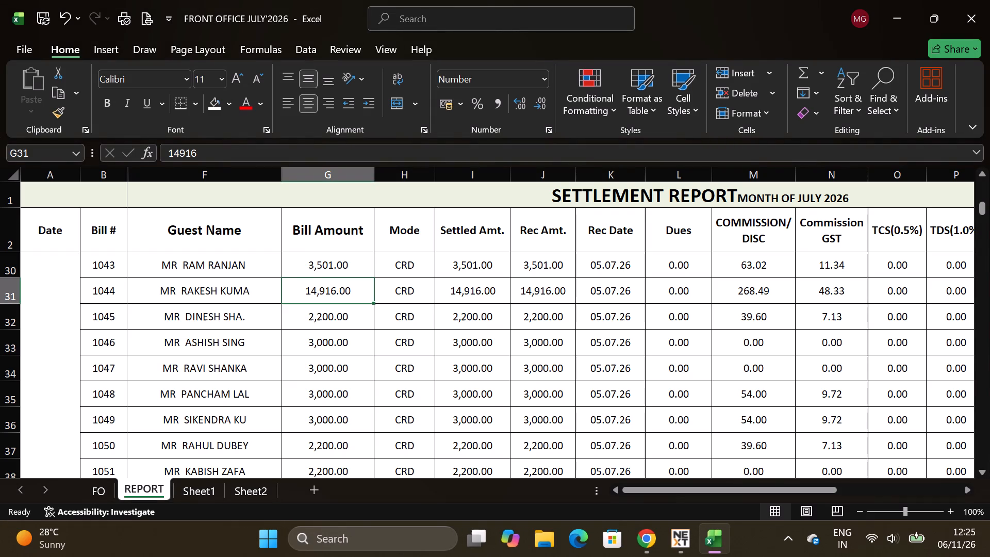
key(alt+Tab)
text(149)
key(1)
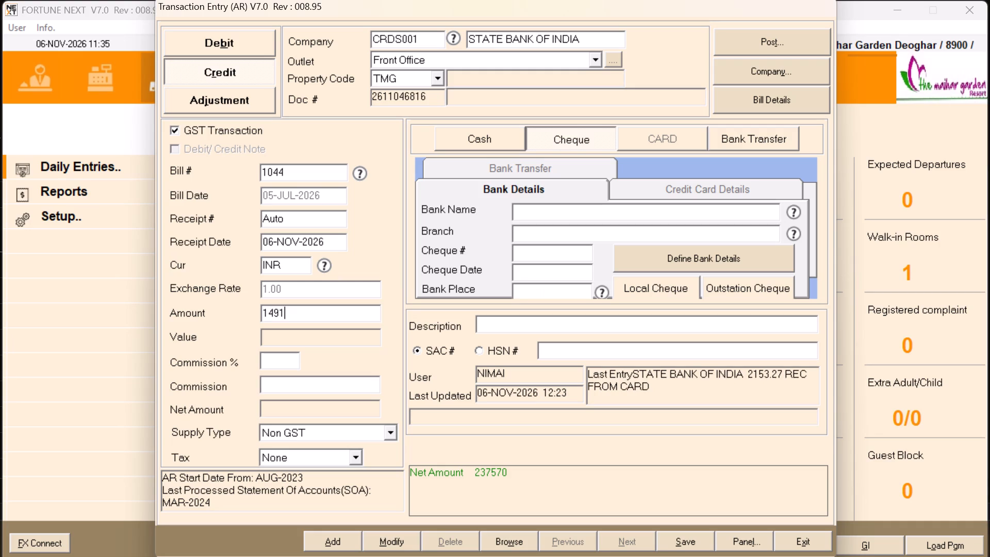
key(6)
key(Return)
Total bill 1044's commission, commission GST, TCS and TDS in the settlement report and set the credit entry's commission to 316.82.
key(alt+Tab)
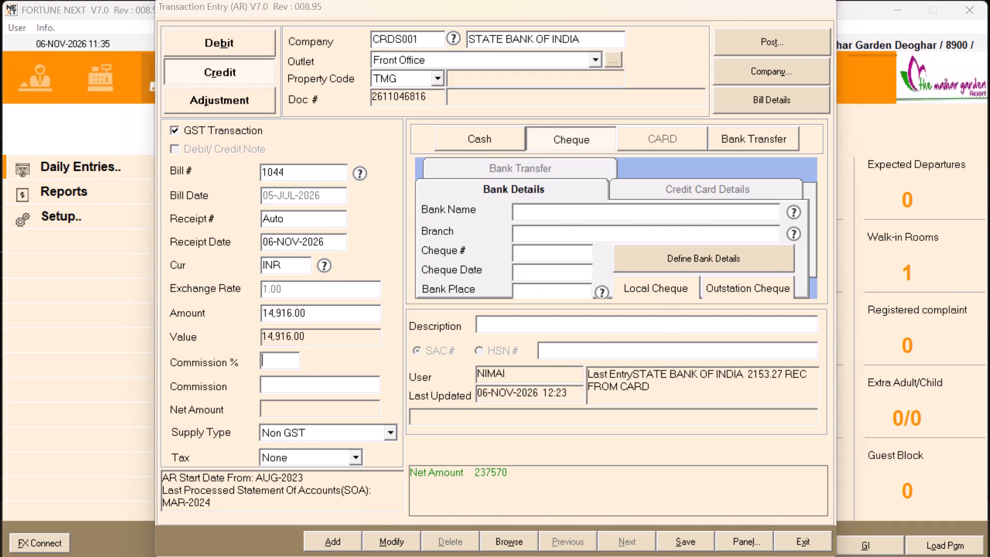
key(alt+Tab)
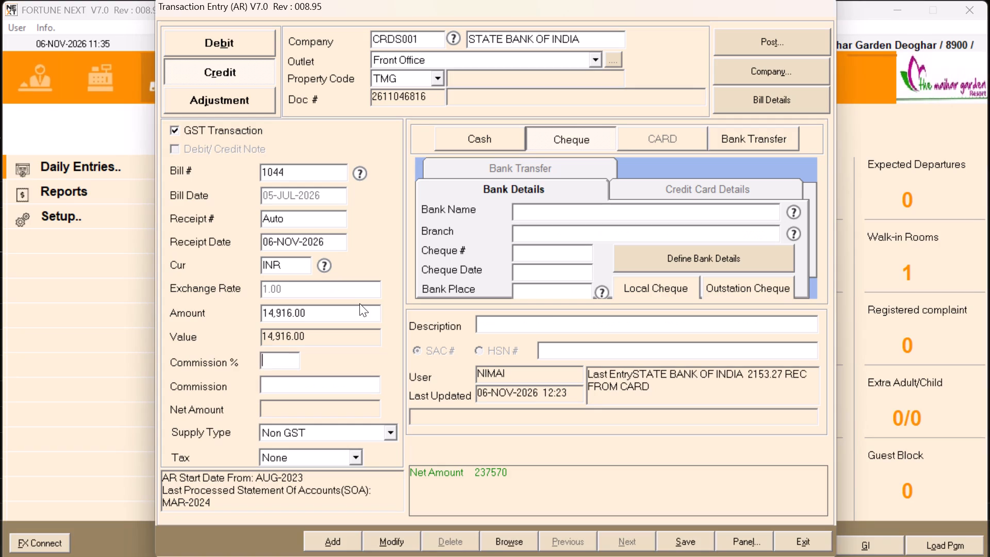
key(Return)
key(alt+Tab)
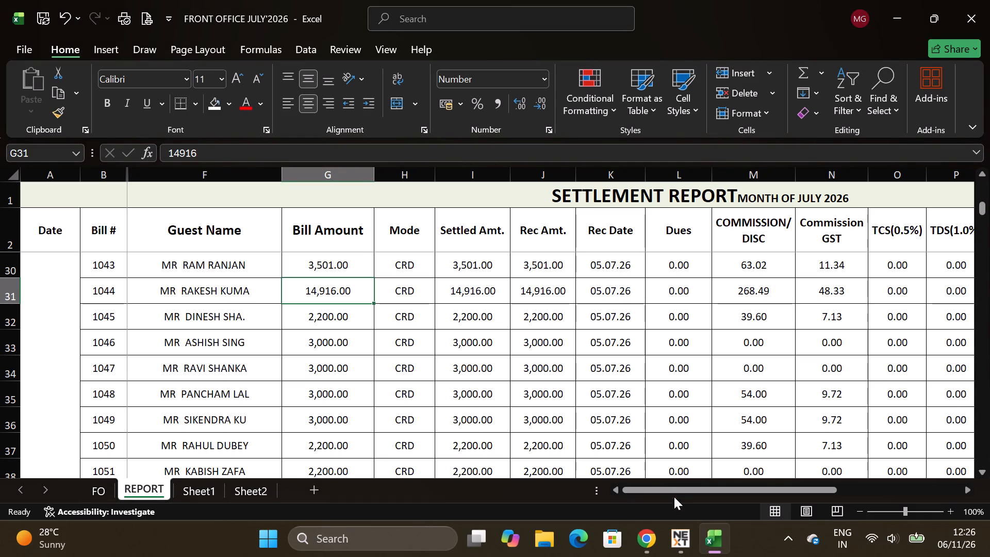
click(676, 482)
click(3, 292)
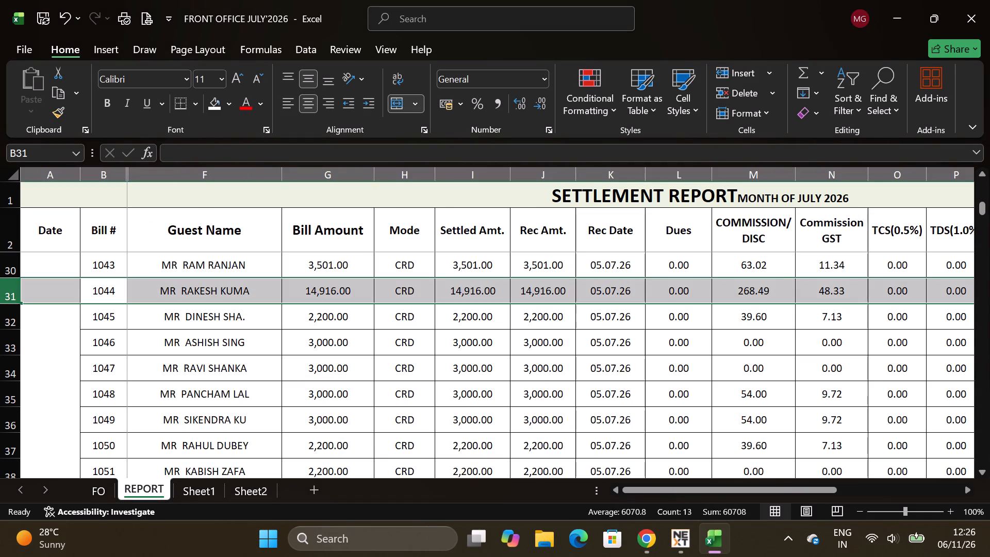
drag(705, 489, 778, 483)
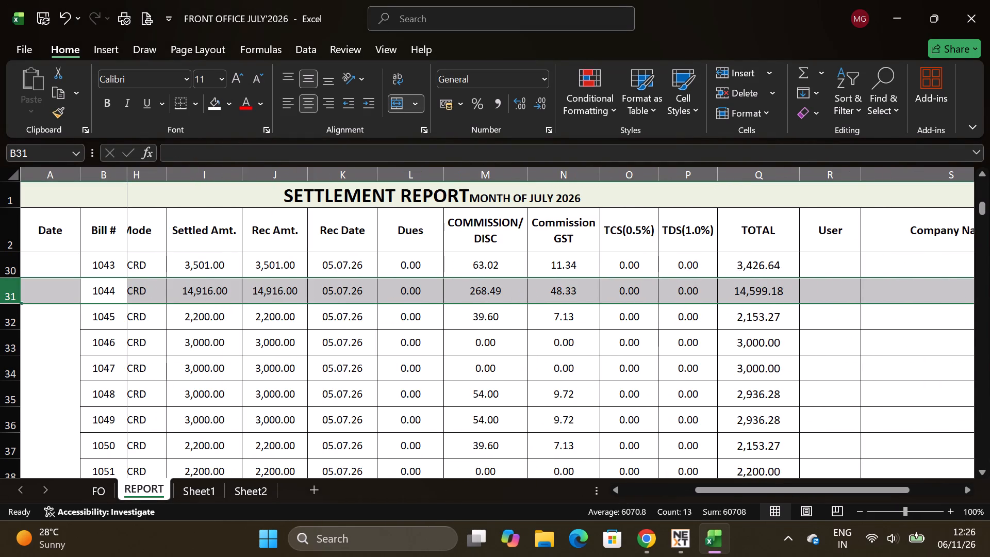
drag(507, 294, 686, 294)
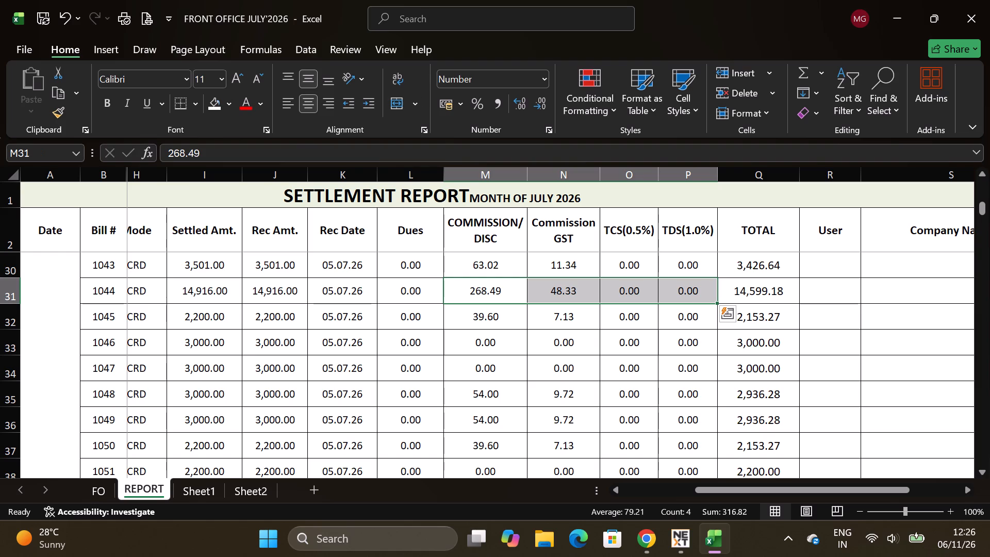
key(alt+Tab)
text(316.)
key(alt+Tab)
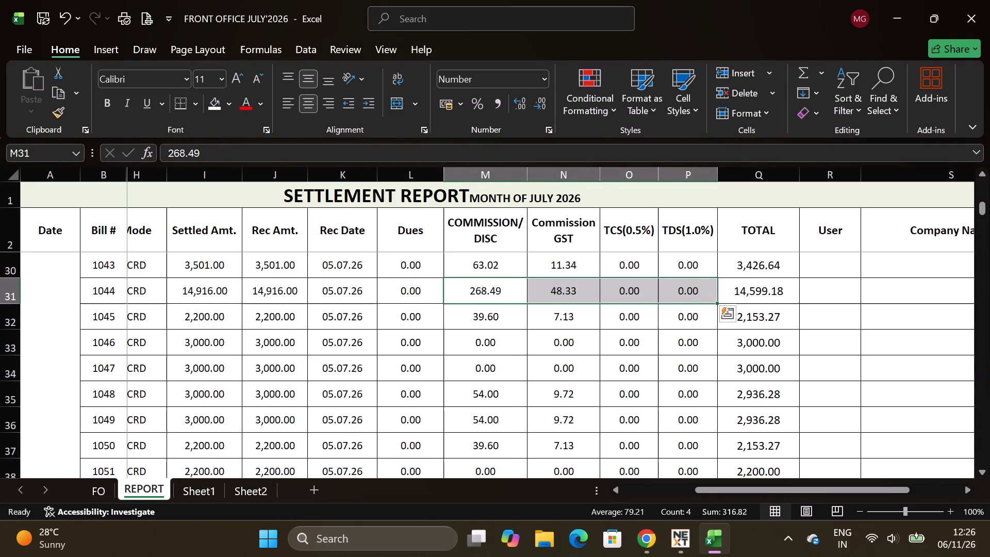
key(alt+Tab)
text(82)
key(Return)
Set the credit entry's supply type to Non GST and keep the tax at None.
key(alt+Tab)
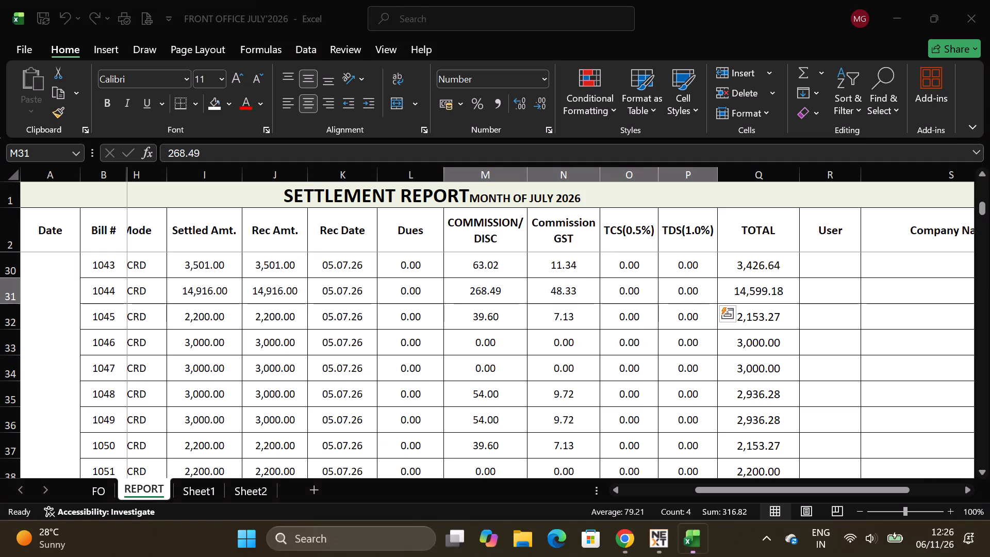
key(alt+Tab)
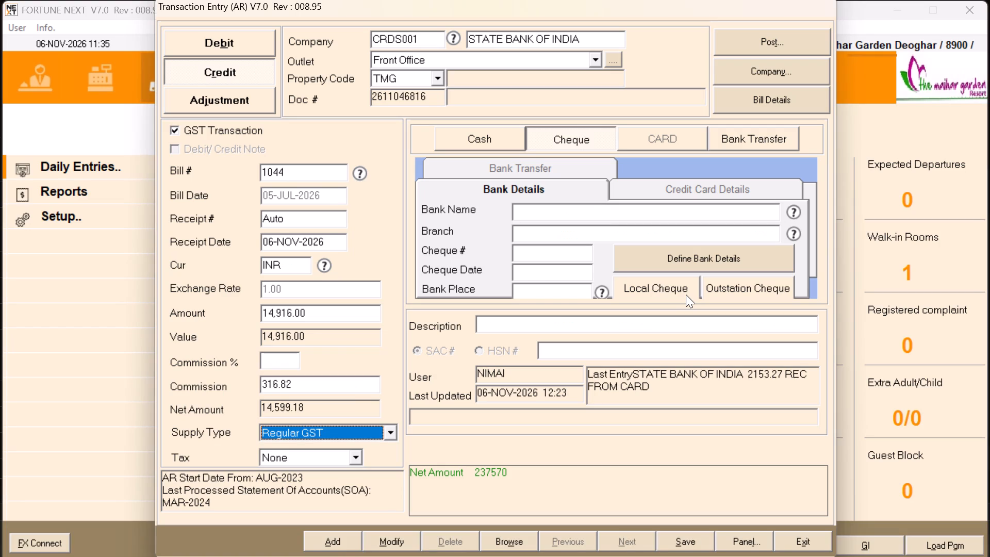
key(Down)
key(Down)
key(Return)
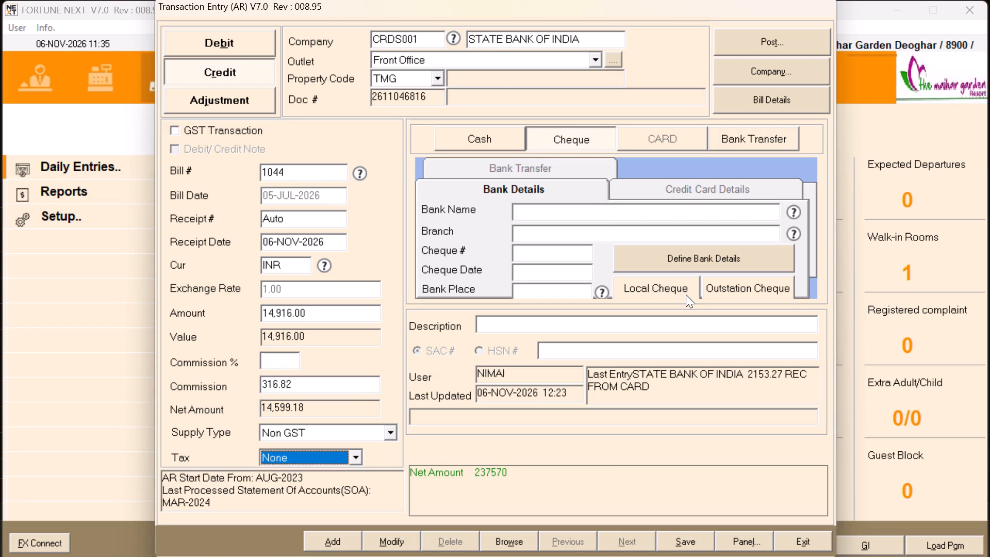
key(Return)
Set the payment mode to Bank Transfer with bank State Bank of India and branch DEOGHAR.
key(Left)
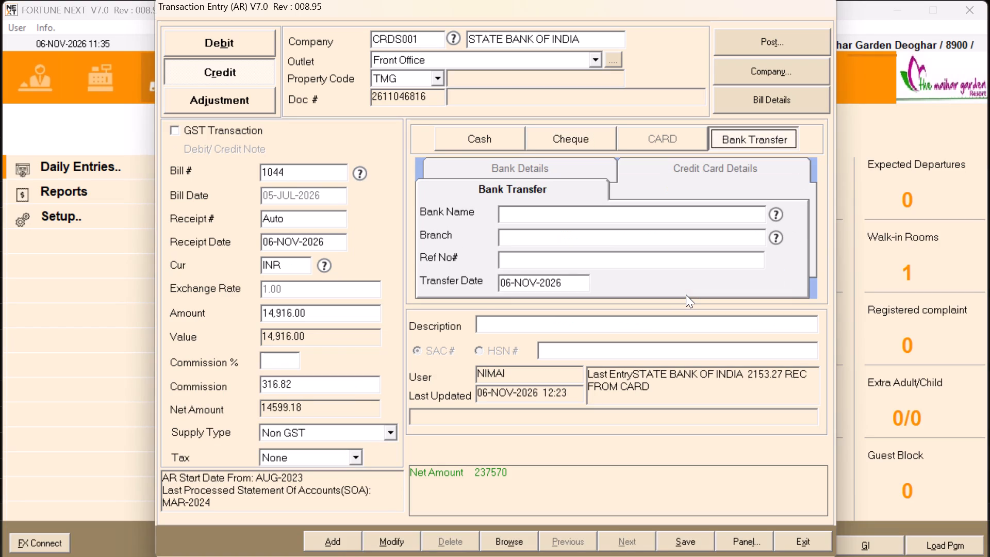
key(Return)
key(Return)
key(s)
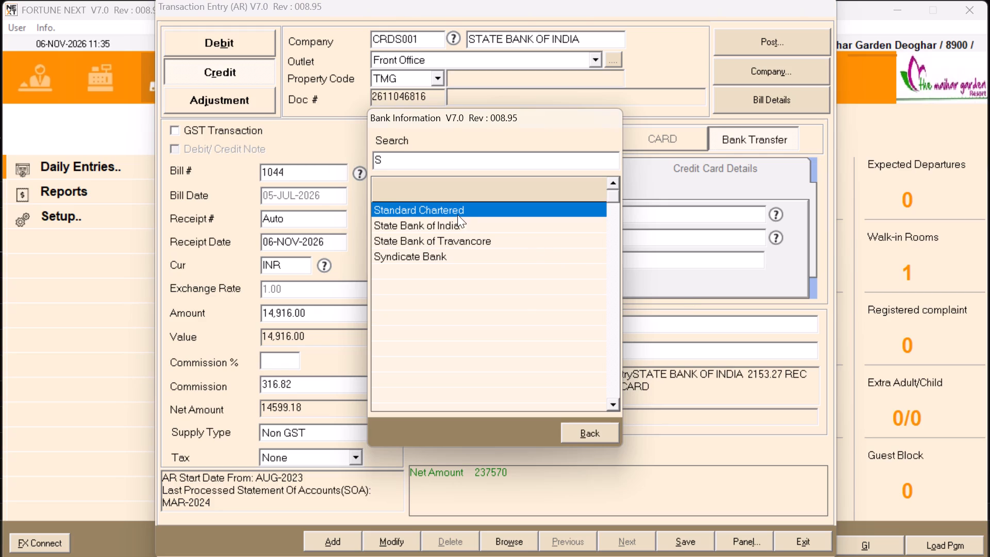
click(460, 222)
key(Return)
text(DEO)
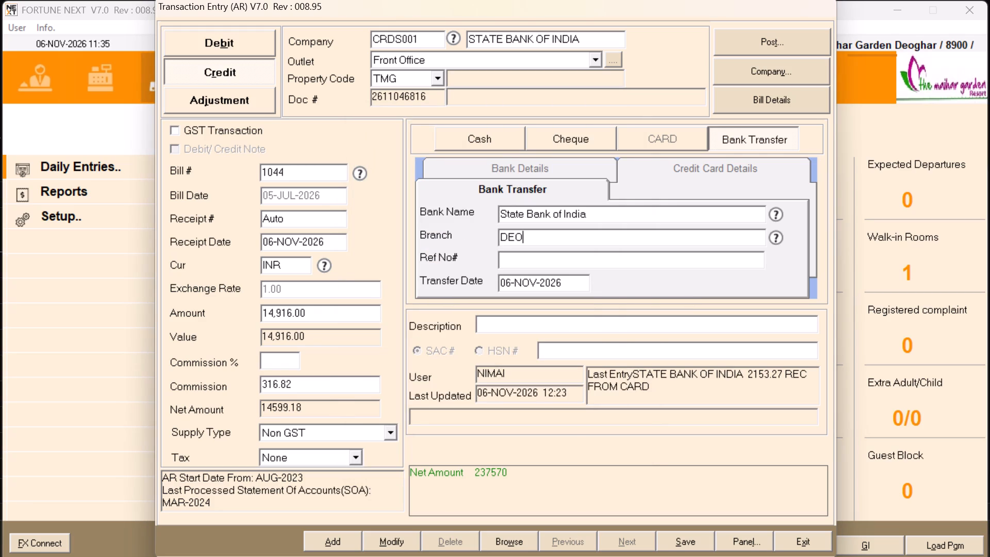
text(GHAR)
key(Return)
Enter the masked reference number for the bank transfer and set the transfer date to 05-JUL-2026.
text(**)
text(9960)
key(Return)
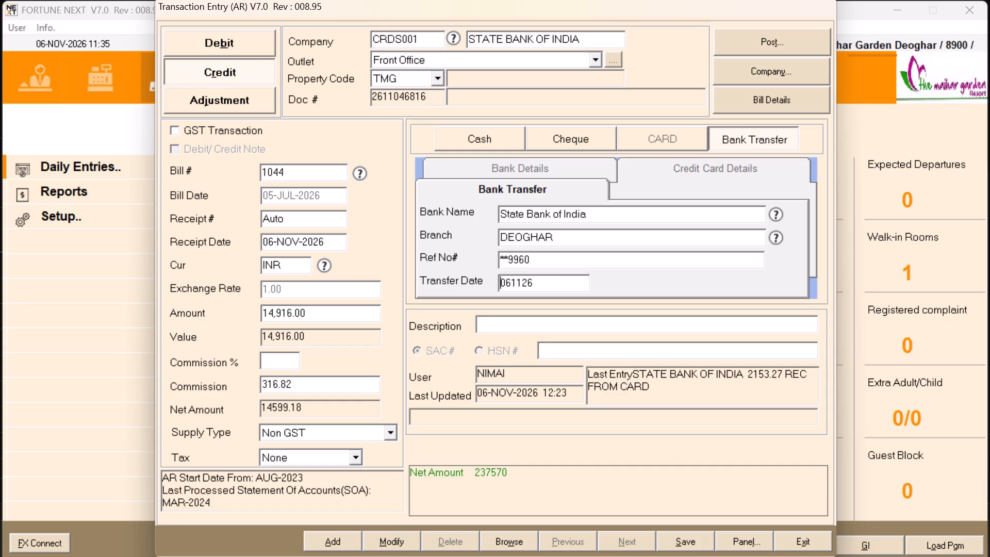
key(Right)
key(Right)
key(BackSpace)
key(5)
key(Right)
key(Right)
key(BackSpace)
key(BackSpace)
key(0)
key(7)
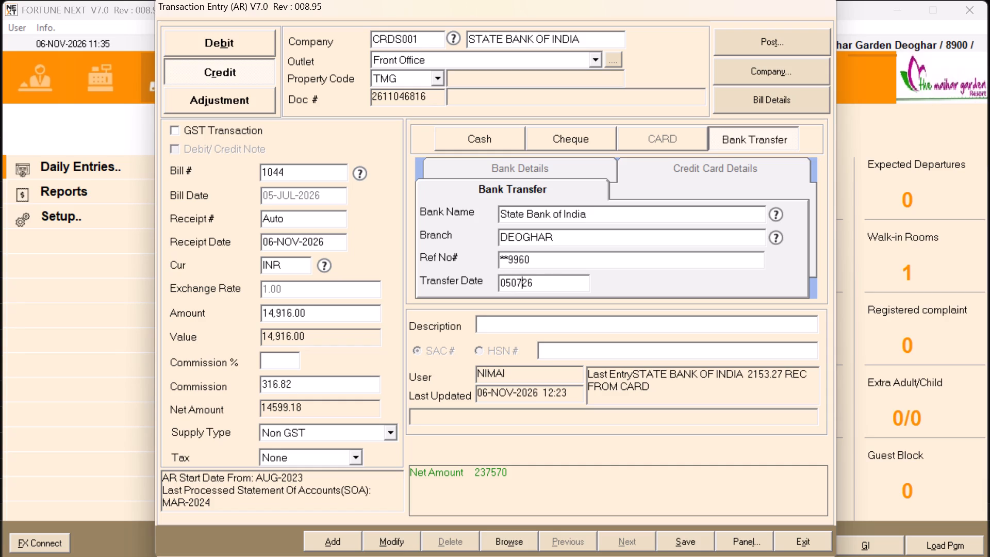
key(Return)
Enter REC FROM CARD as the description of bill 1044's credit entry, leaving the SAC number blank.
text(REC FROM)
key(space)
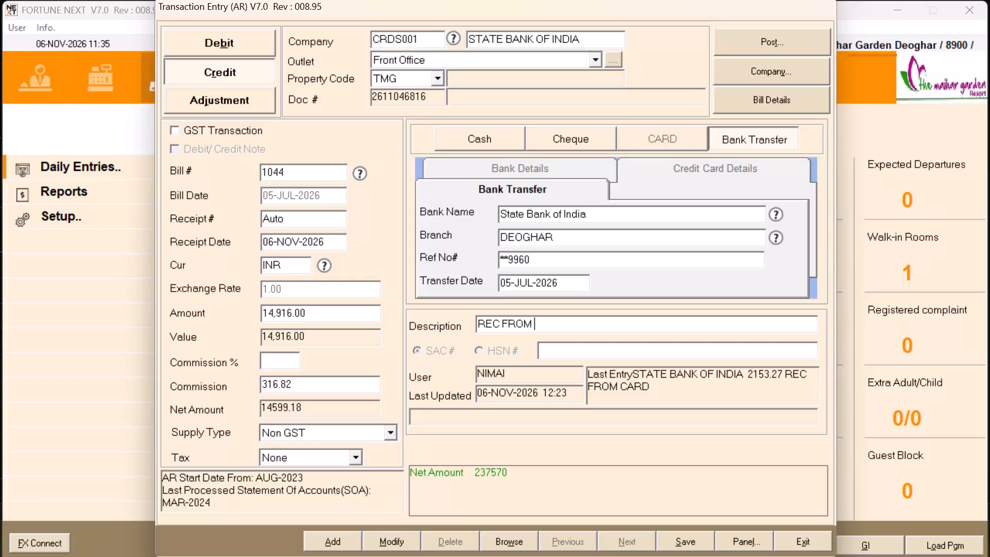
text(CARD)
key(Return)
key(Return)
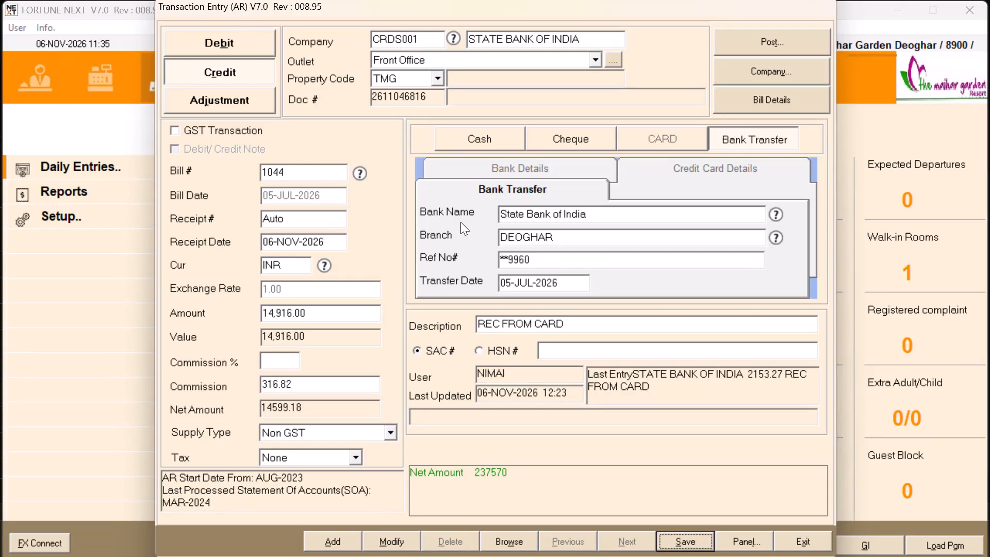
Save bill 1044's credit entry and post it to FA as BANK RECEIPT with effective date 06-NOV-2026.
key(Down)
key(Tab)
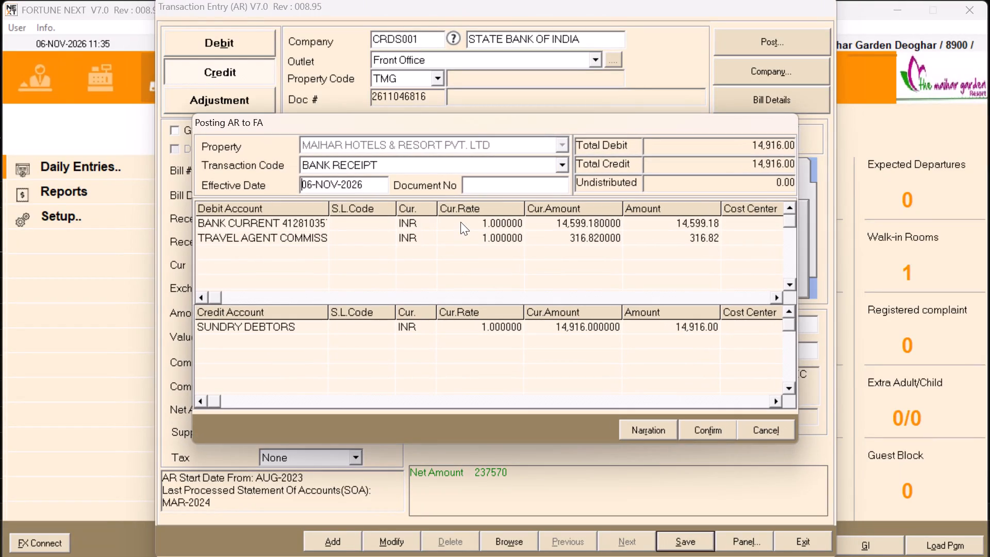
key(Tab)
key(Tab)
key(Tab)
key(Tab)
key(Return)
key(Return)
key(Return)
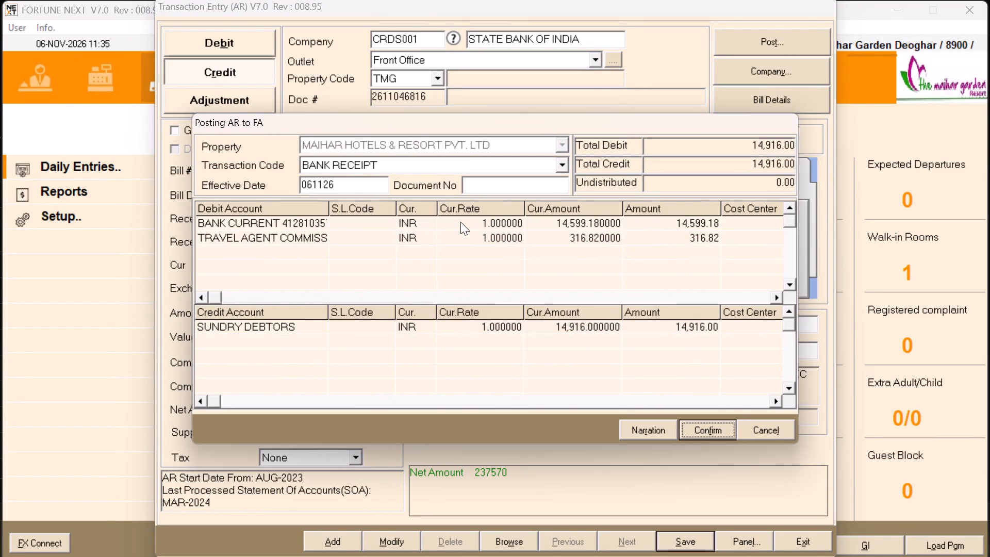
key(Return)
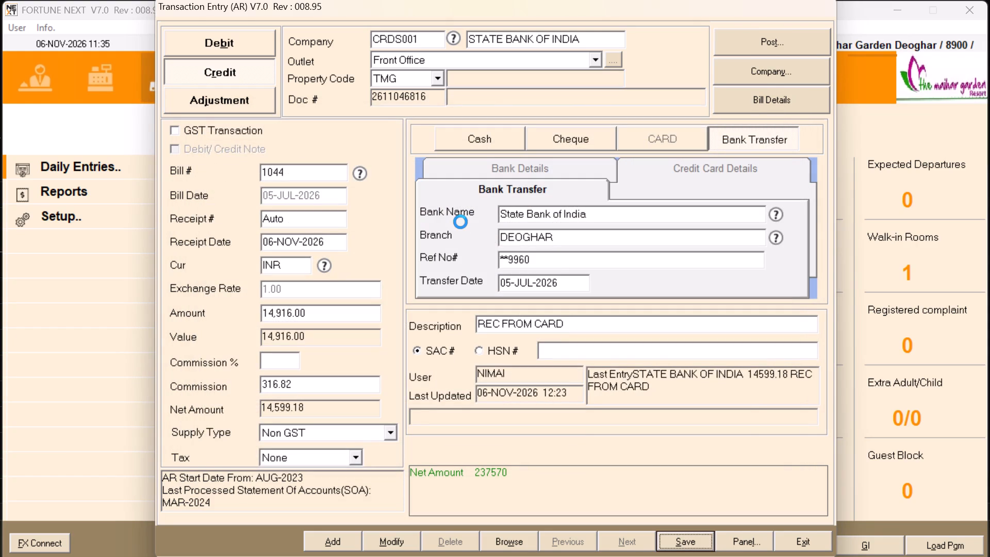
click(608, 232)
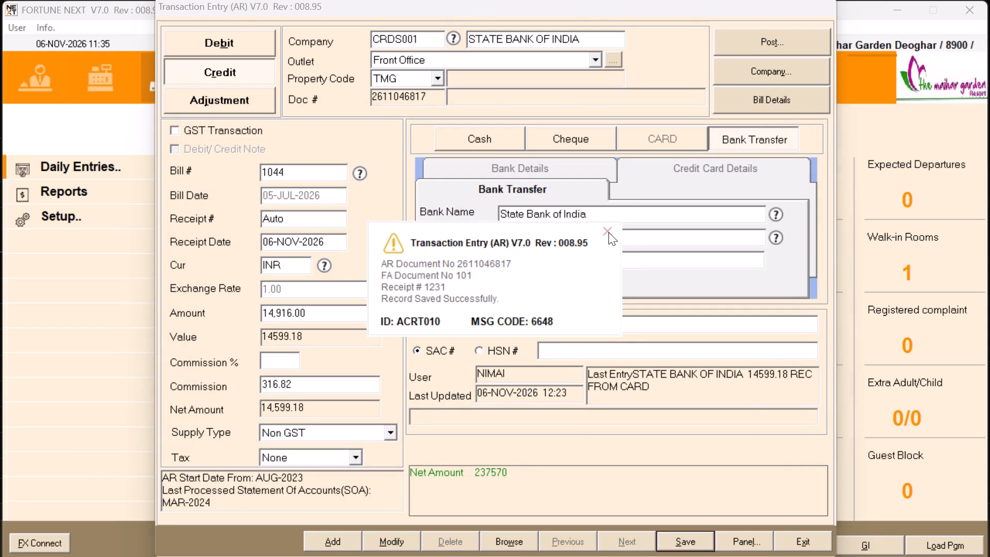
click(608, 316)
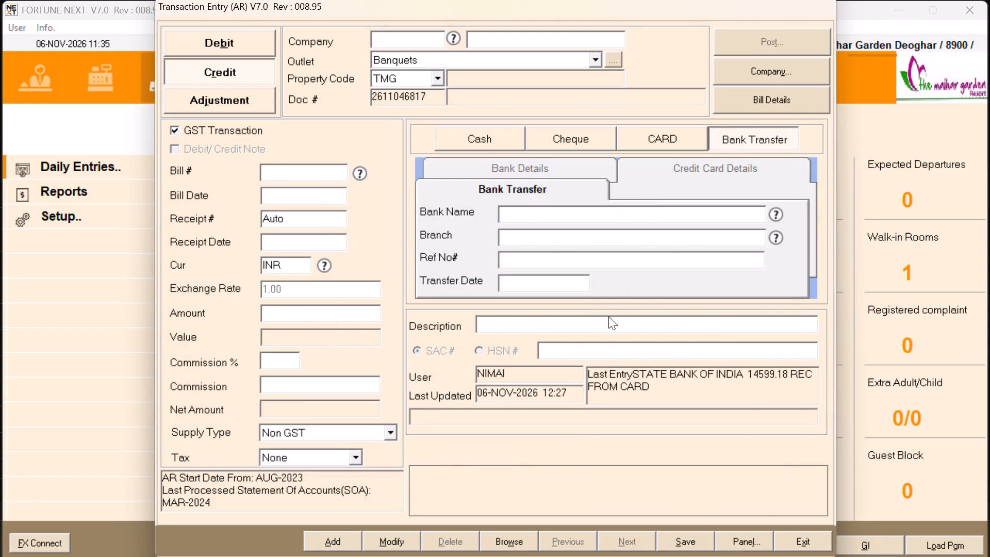
Locate bill 1043 in the Excel settlement report, then set the company of a new FORTUNE NEXT credit entry to CRDS001.
key(alt+Tab)
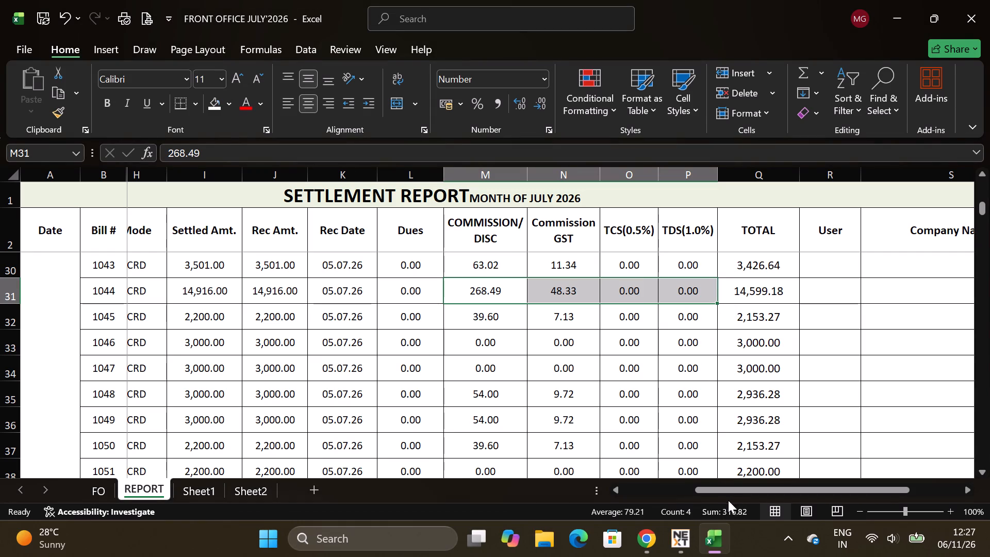
drag(731, 489, 502, 496)
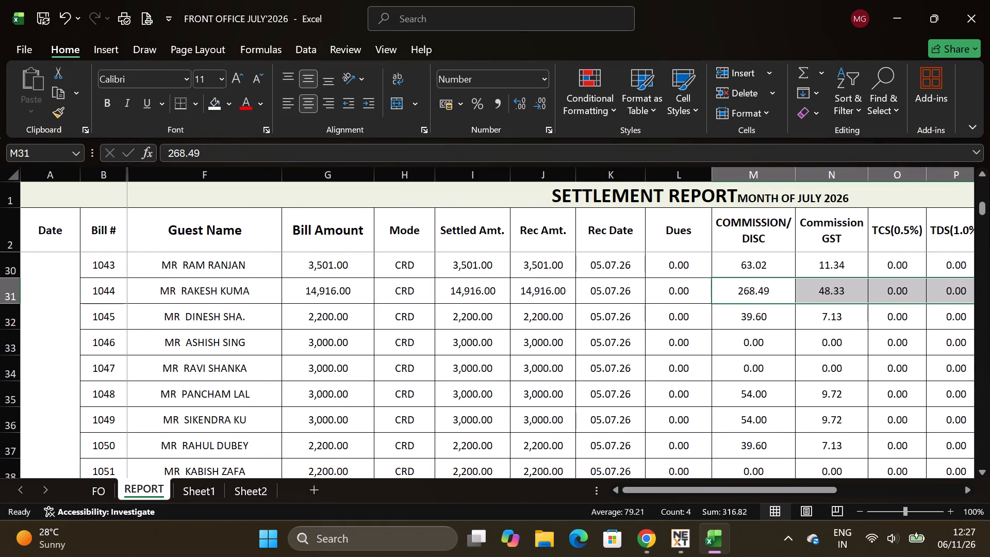
scroll(101, 312, up, 1)
click(108, 342)
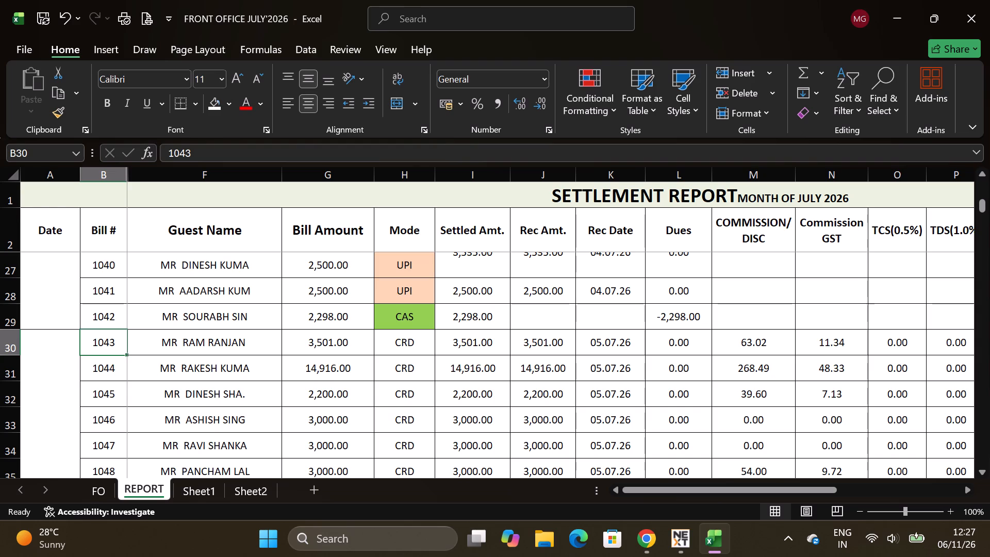
key(alt+Tab)
key(c)
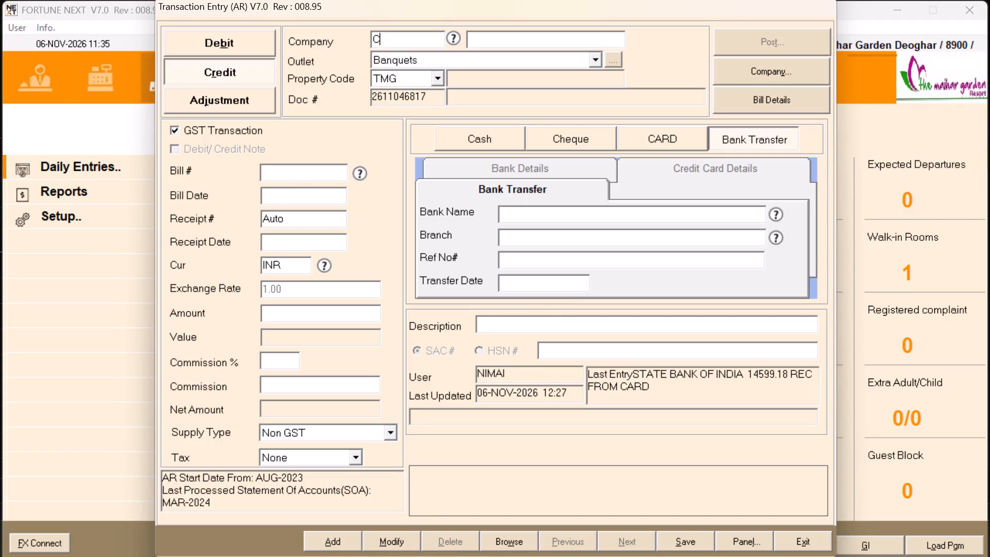
text(RDS)
text(001)
key(Return)
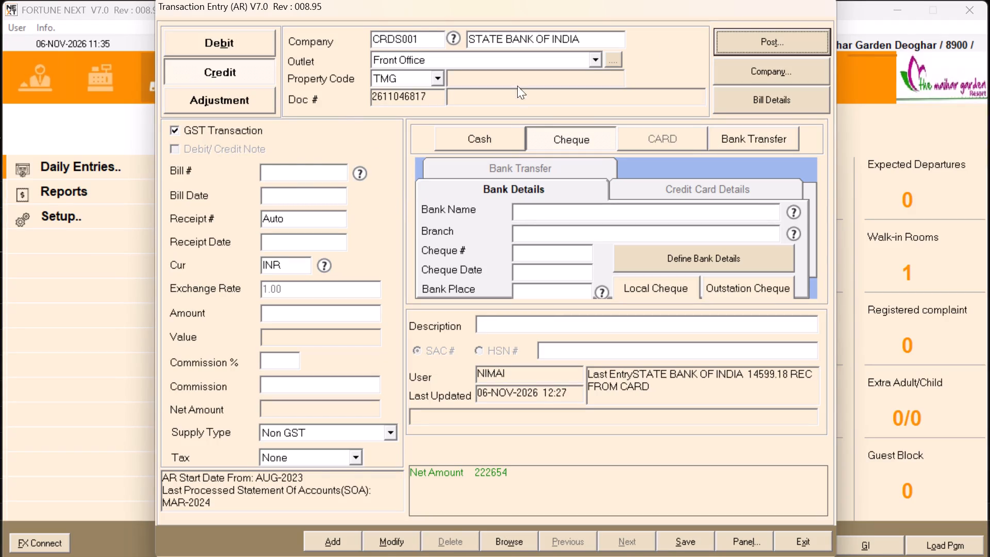
Enter bill number 1043, keeping the receipt number on Auto, the receipt date 06-NOV-2026 and the currency INR.
click(323, 172)
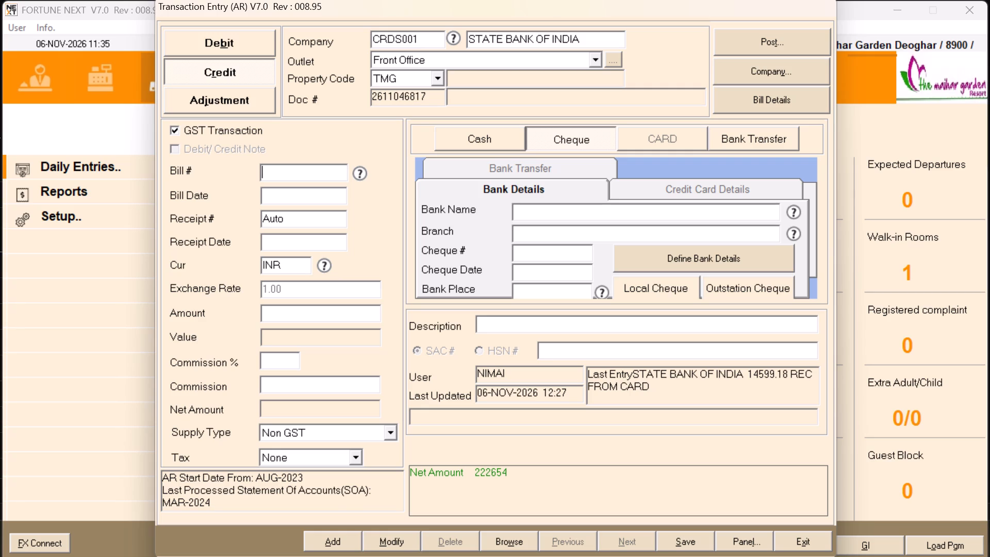
key(alt+Tab)
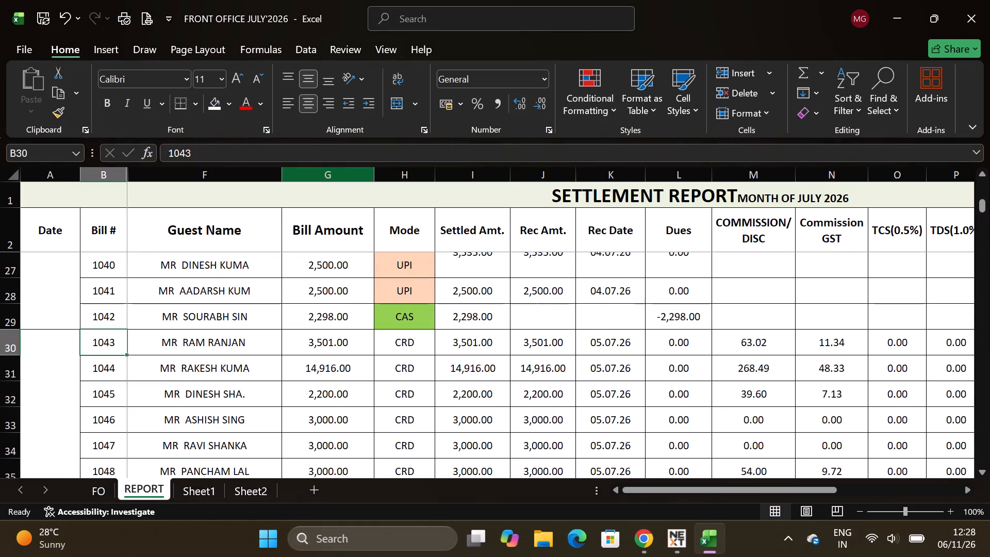
key(alt+Tab)
text(1043)
key(Return)
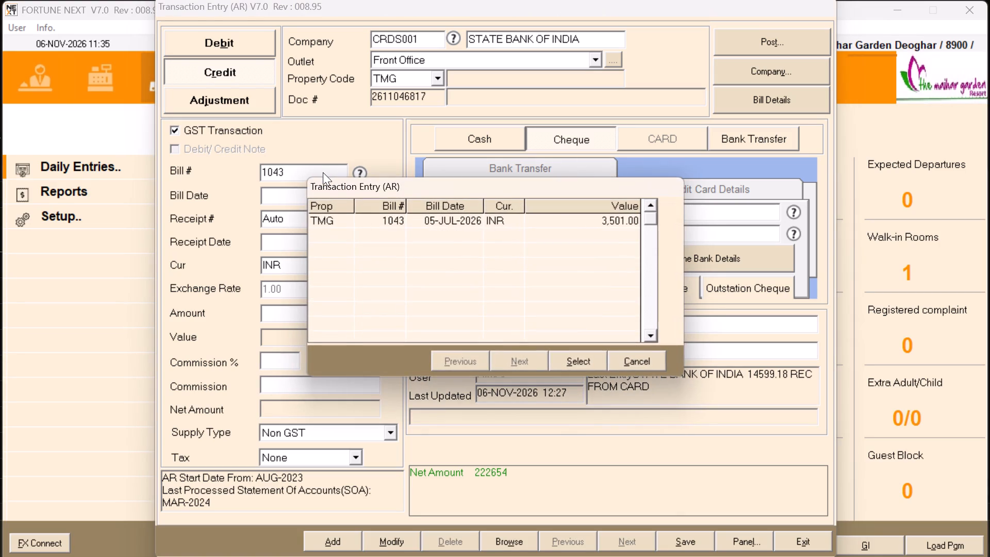
key(Return)
key(Return)
key(Return)
key(Return)
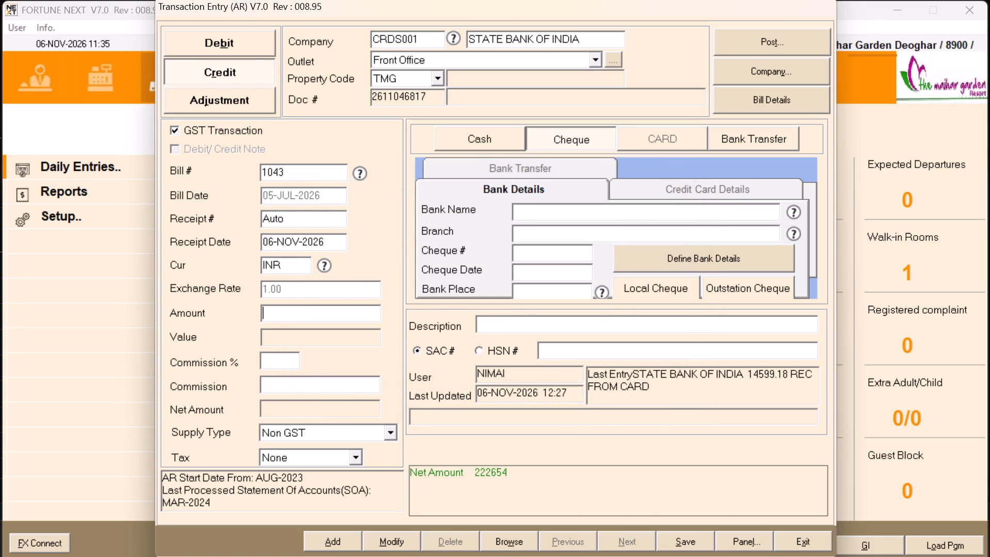
Enter 3501 as the amount of bill 1043's credit entry, leaving the commission percentage blank.
text(3501)
key(Return)
key(Return)
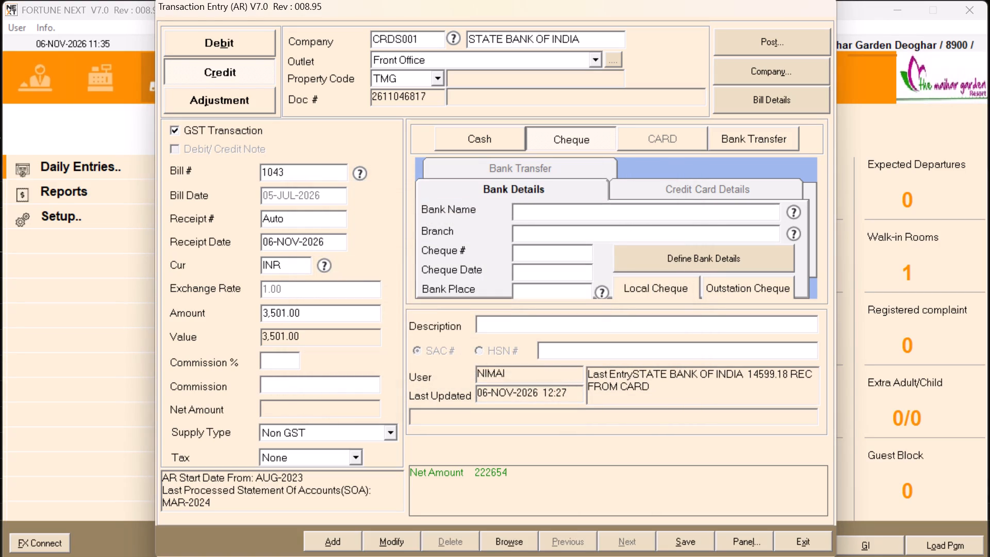
Sum bill 1043's commission, commission GST, TCS and TDS in the Excel report and enter 74.36 as the FORTUNE NEXT commission.
key(alt+Tab)
key(Right)
key(Right)
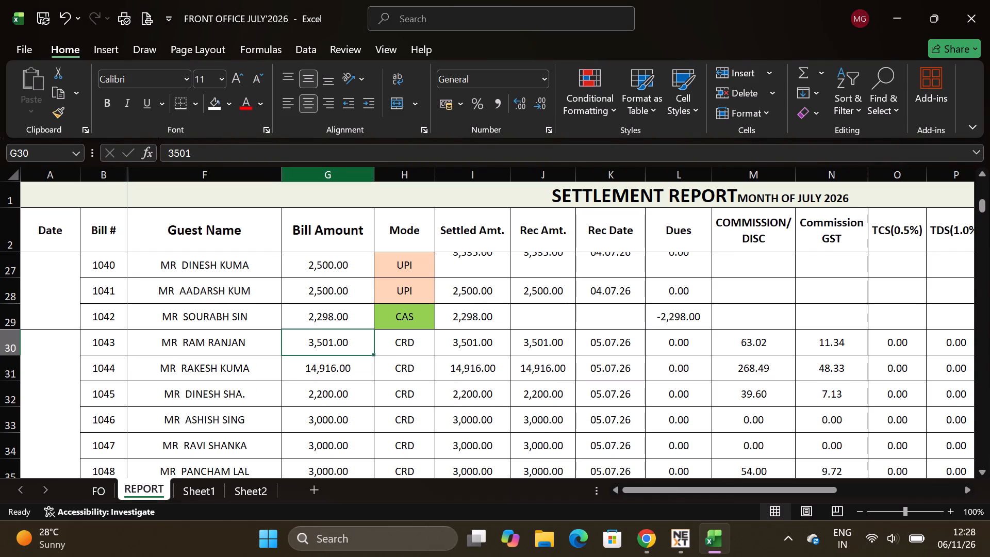
key(Right)
key(Right)
key(Right)
key(Right)
key(Right)
key(Right)
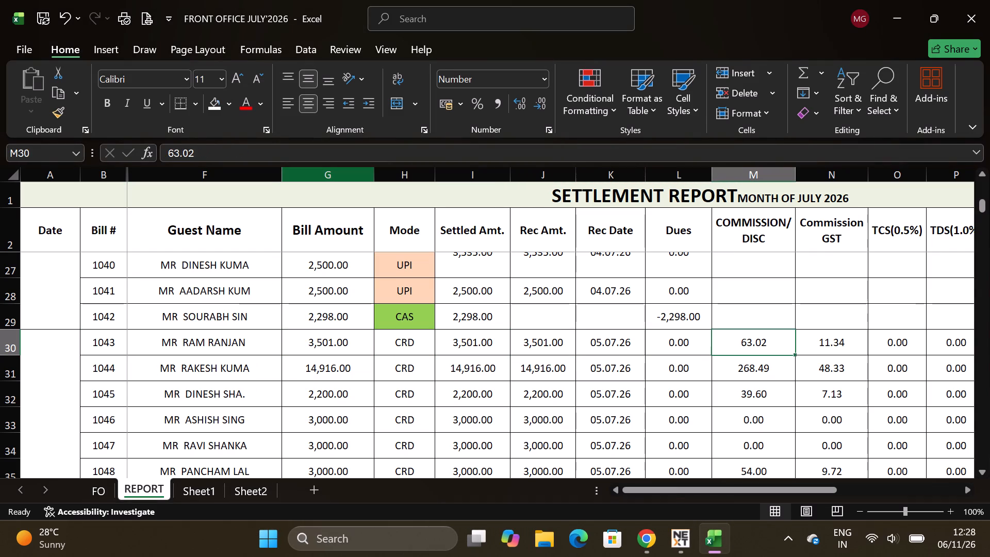
key(shift+Right)
key(shift+Right)
key(shift+Right)
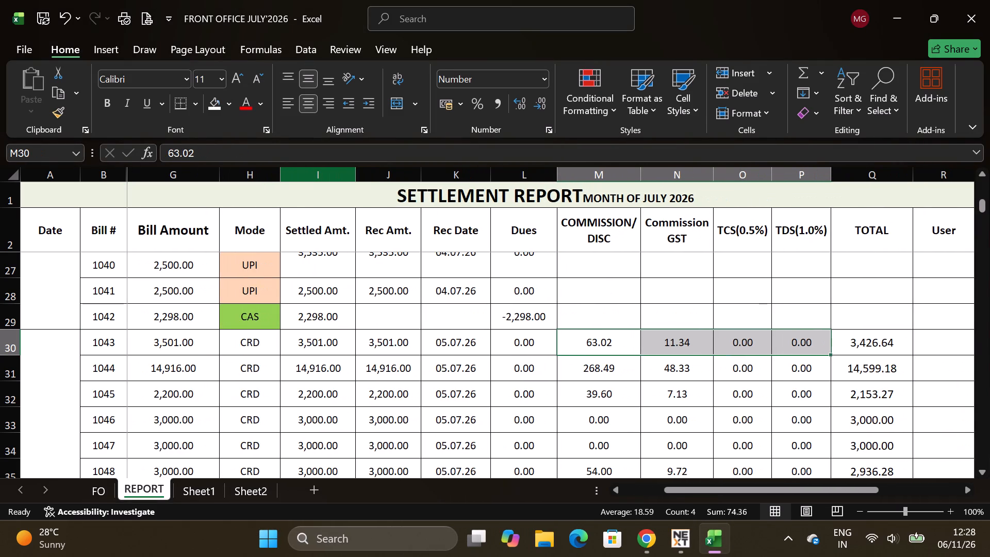
key(alt+Tab)
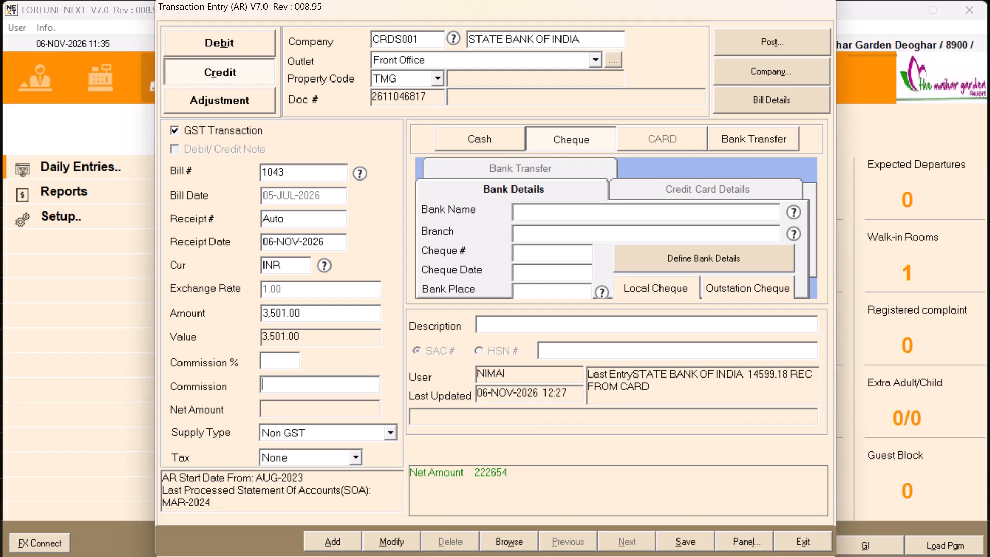
text(74.36)
key(Return)
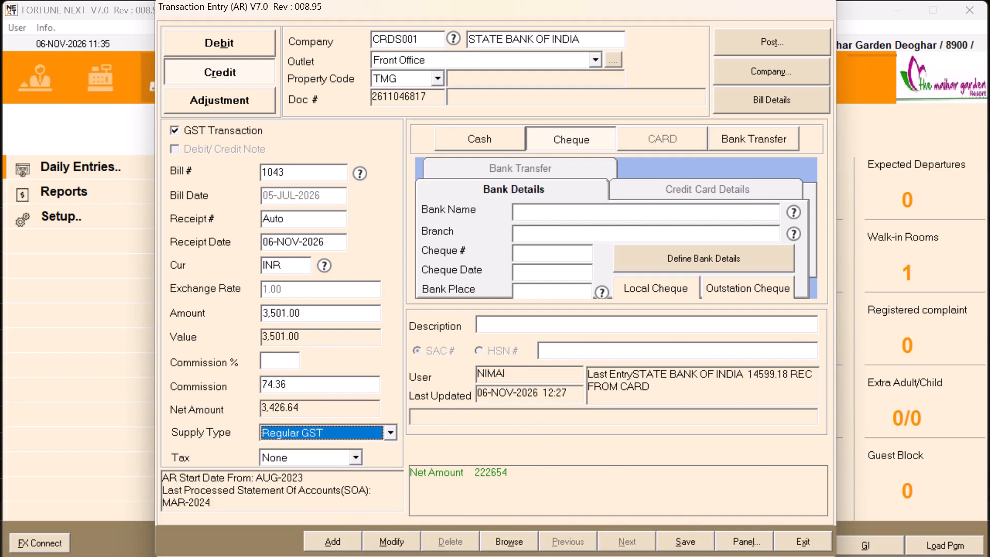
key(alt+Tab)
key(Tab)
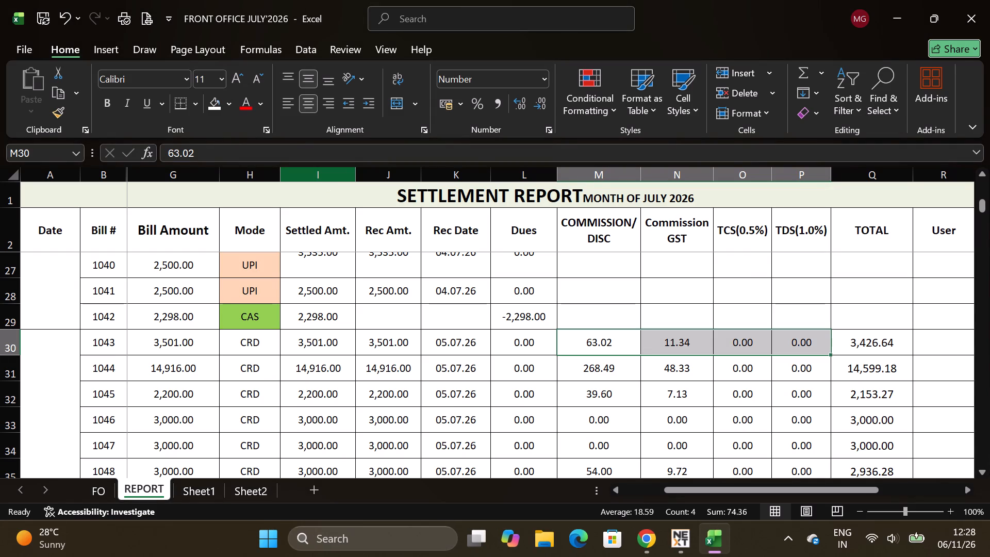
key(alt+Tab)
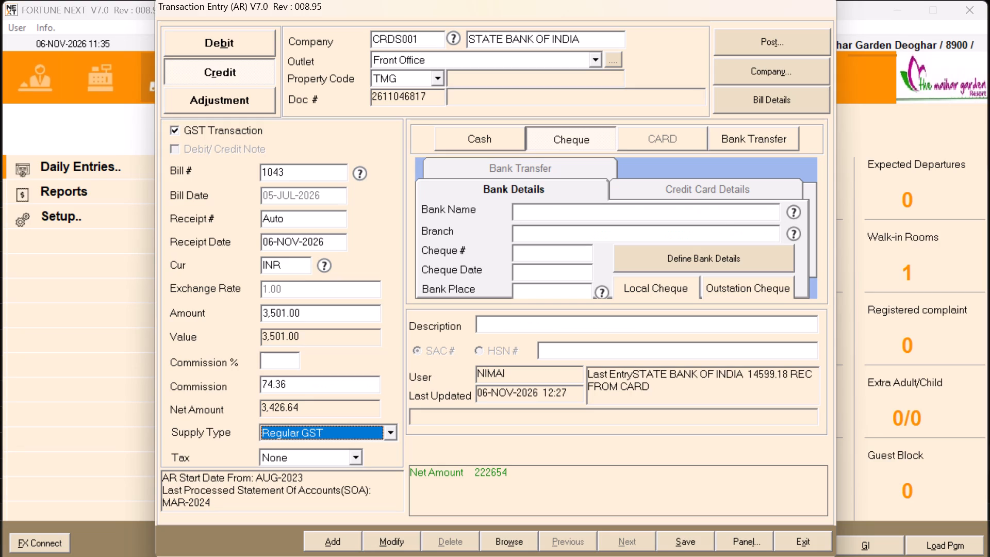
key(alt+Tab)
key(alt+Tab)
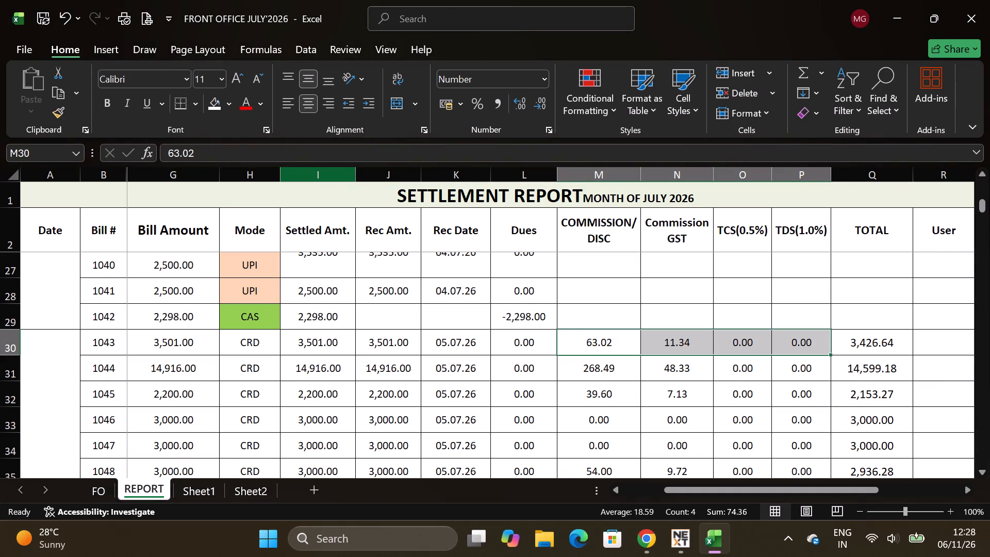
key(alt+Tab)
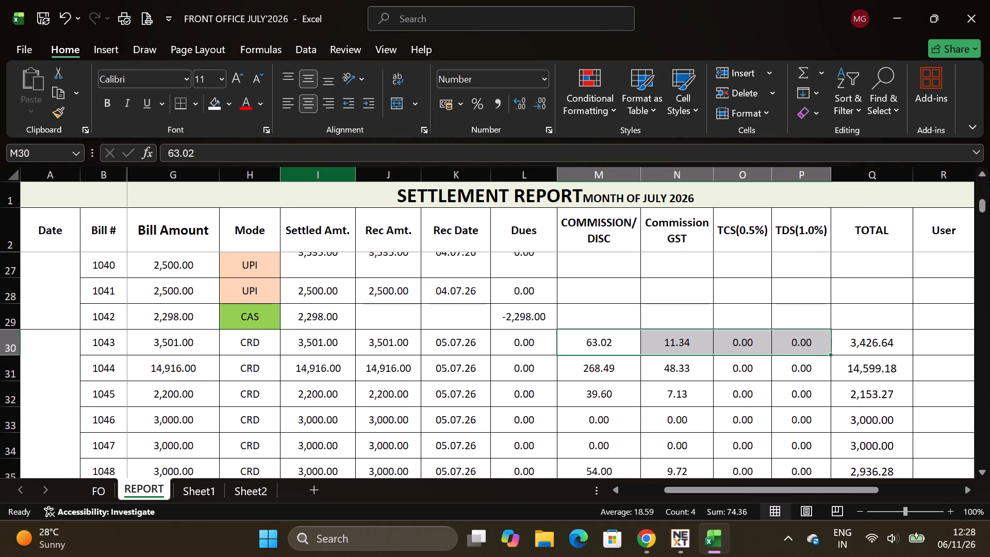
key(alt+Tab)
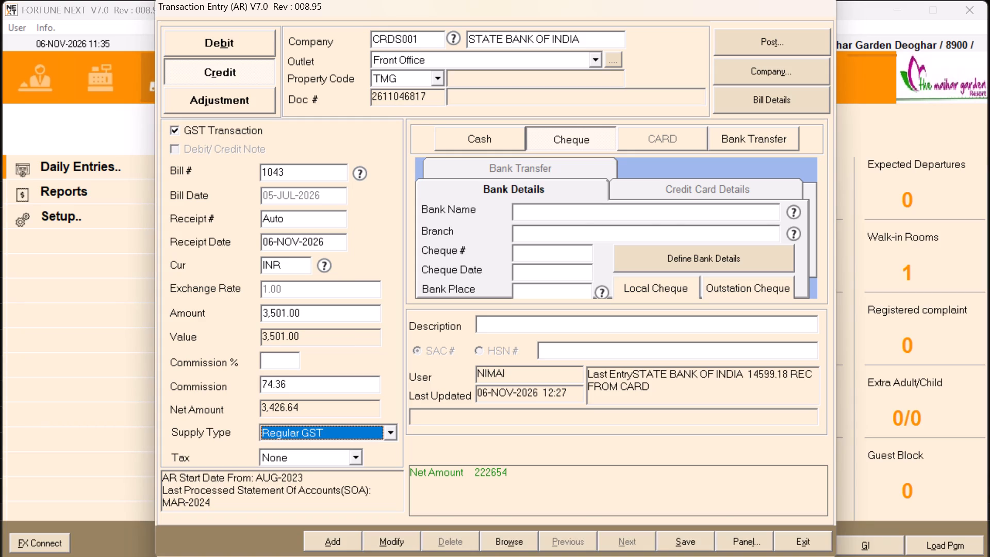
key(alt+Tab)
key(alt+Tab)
Set the supply type of bill 1043's credit entry to Non GST and keep the tax on None.
key(Down)
key(Down)
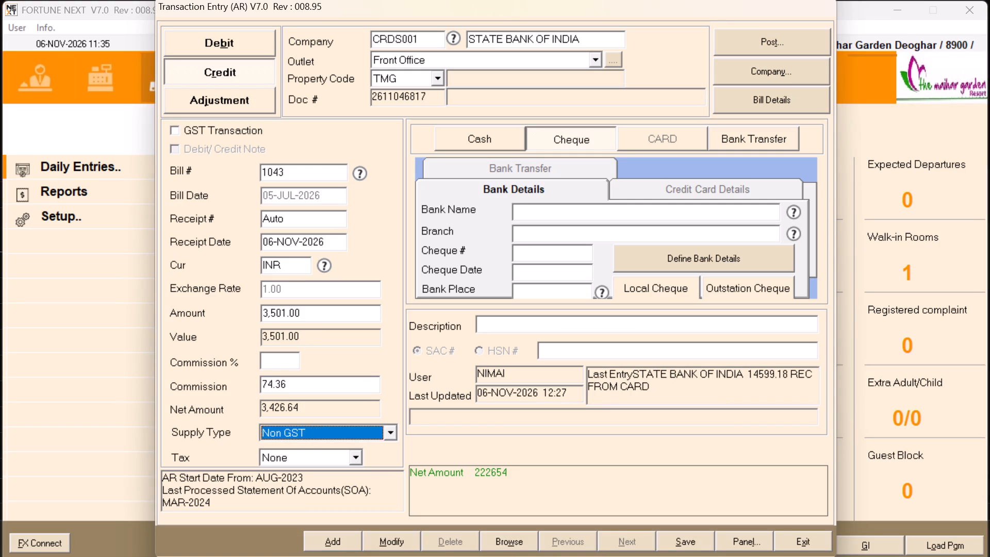
key(Return)
key(Return)
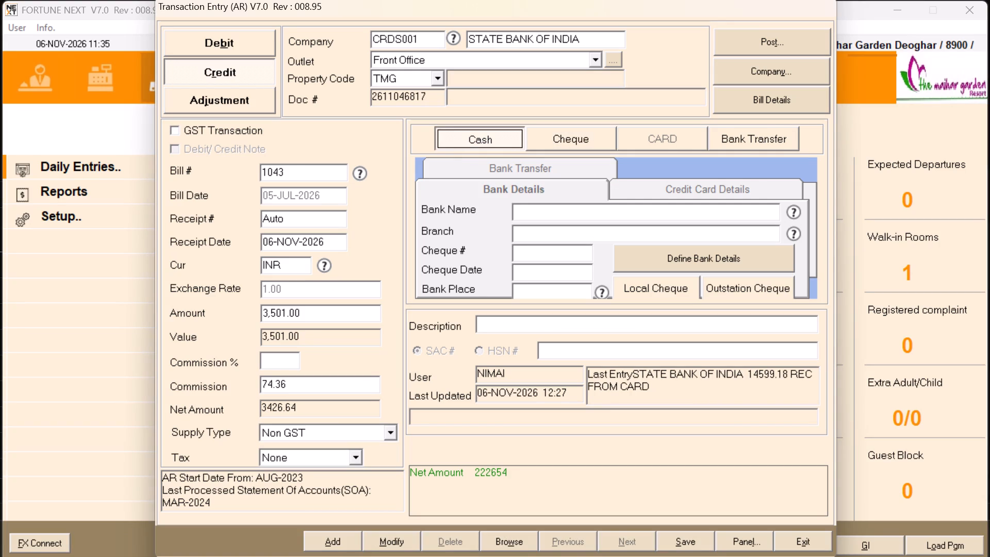
Choose Bank Transfer as the payment mode, with State Bank of India as the bank and DEOGHAR as the branch.
key(Left)
key(Return)
key(Return)
key(s)
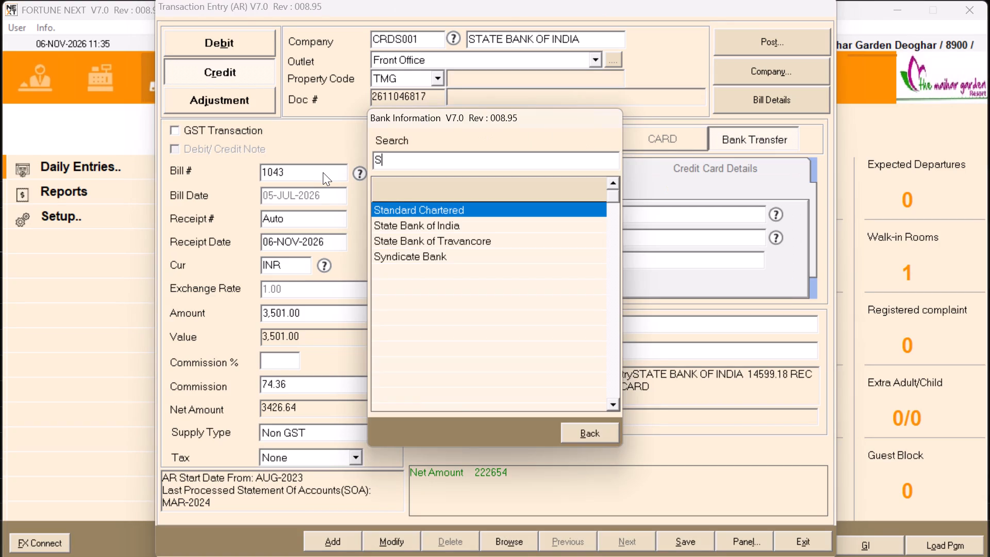
click(475, 227)
key(Return)
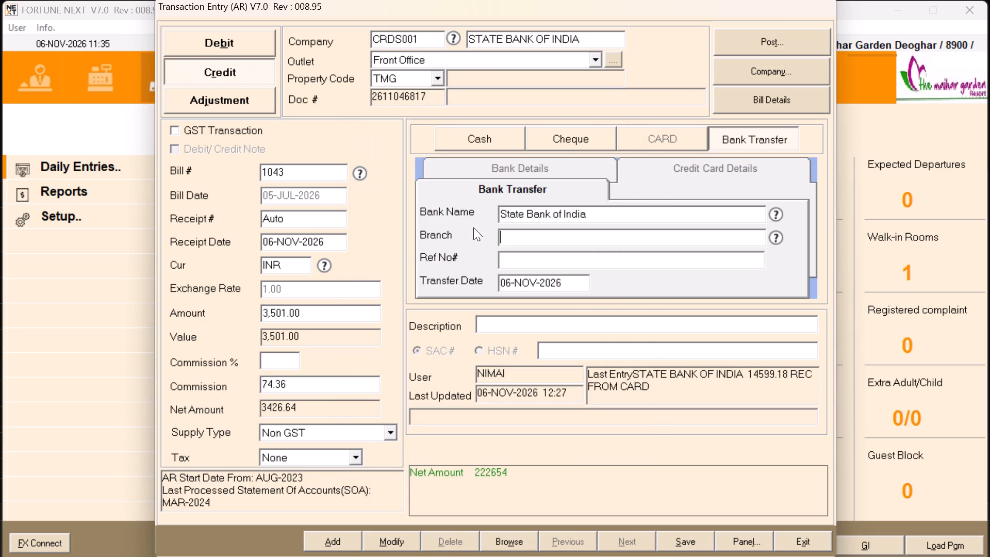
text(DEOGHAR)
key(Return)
Enter the masked card ending as the transfer's reference number and set the transfer date to 05-JUL-2026.
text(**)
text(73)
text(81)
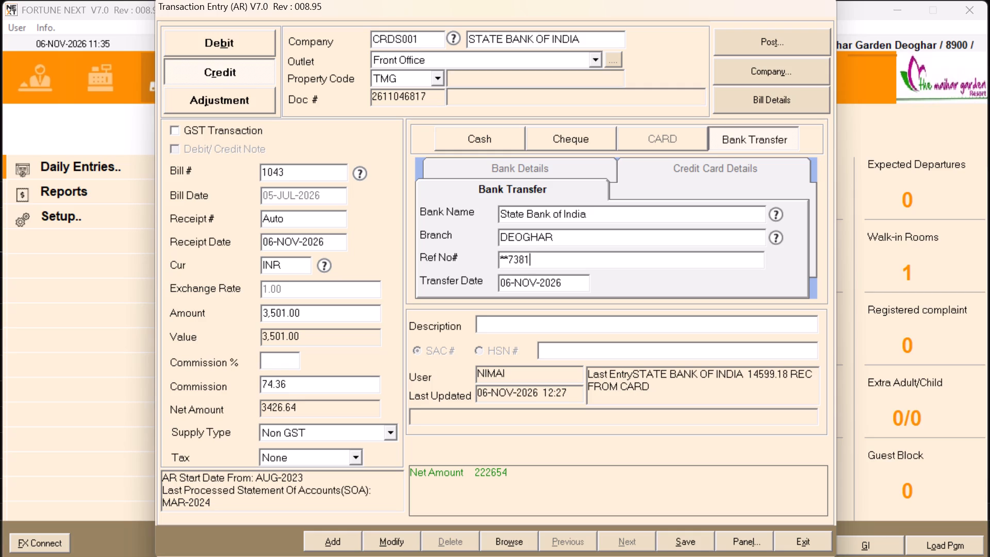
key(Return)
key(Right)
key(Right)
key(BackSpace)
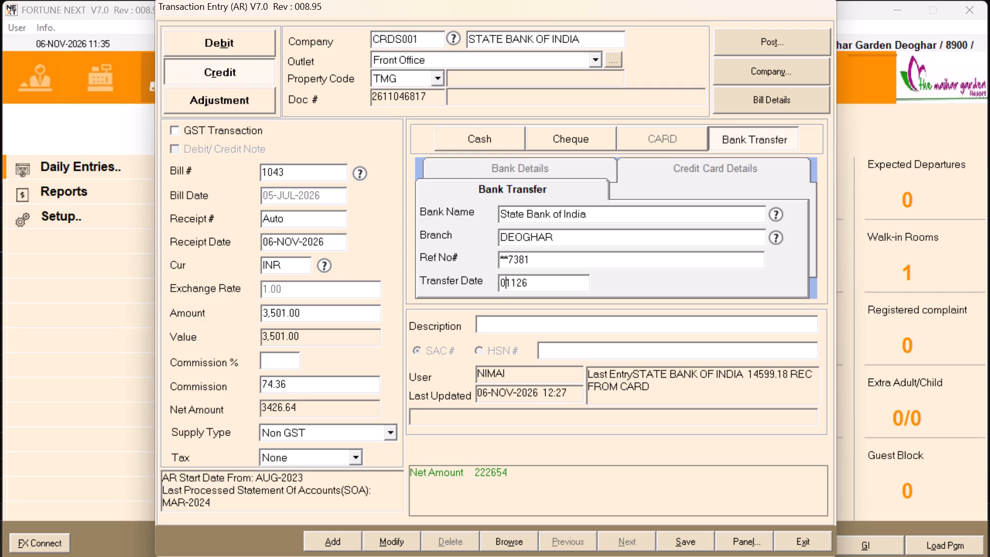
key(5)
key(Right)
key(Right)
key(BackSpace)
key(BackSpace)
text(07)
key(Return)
Enter REC FROM CARD as the description of bill 1043's credit entry, leaving the SAC number blank.
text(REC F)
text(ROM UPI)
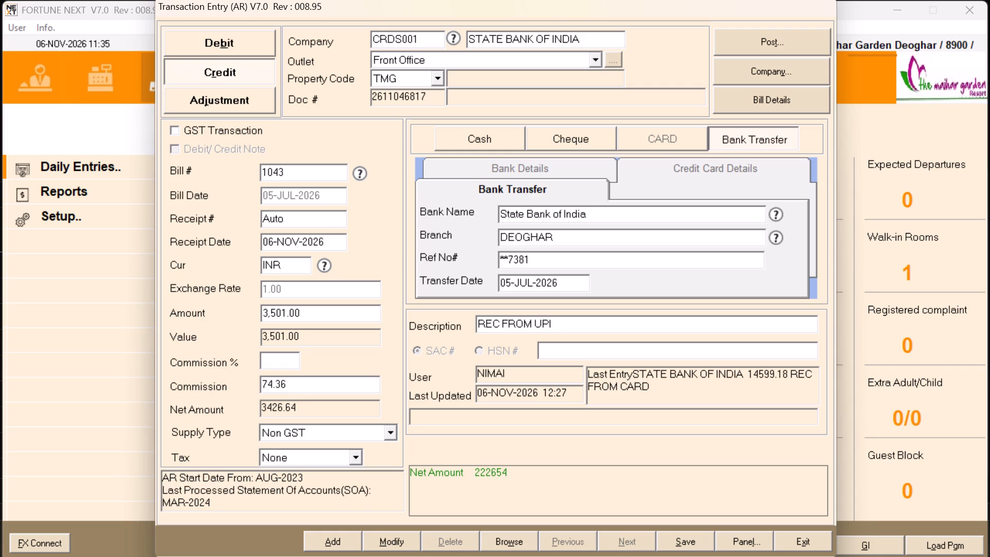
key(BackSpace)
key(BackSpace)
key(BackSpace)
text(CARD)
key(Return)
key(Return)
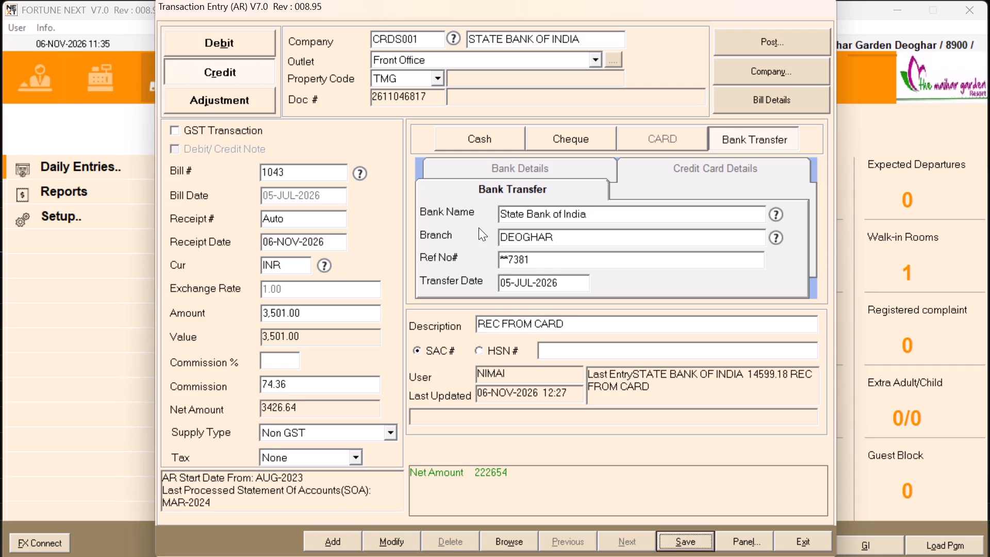
Save bill 1043's credit entry and post it to FA as BANK RECEIPT with effective date 06-NOV-2026, skipping the voucher print.
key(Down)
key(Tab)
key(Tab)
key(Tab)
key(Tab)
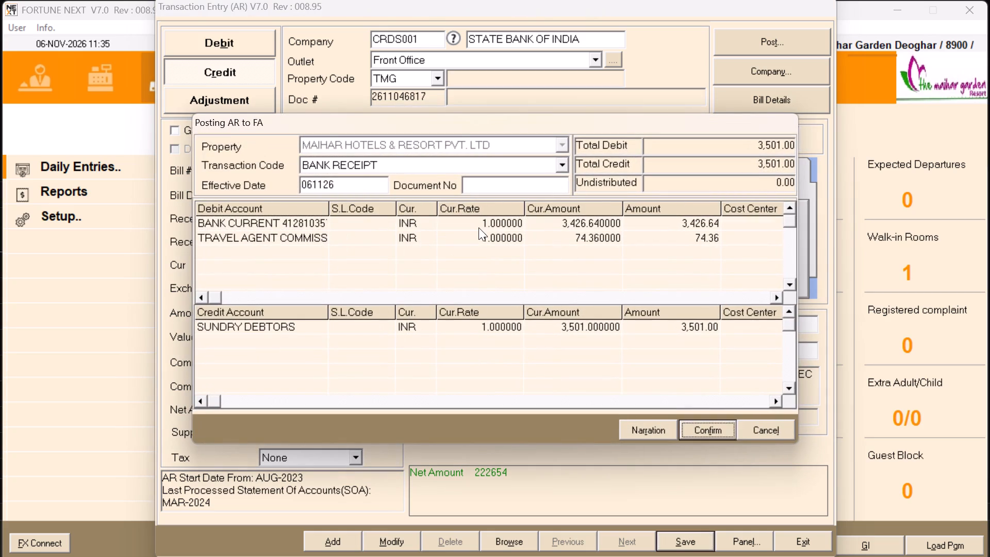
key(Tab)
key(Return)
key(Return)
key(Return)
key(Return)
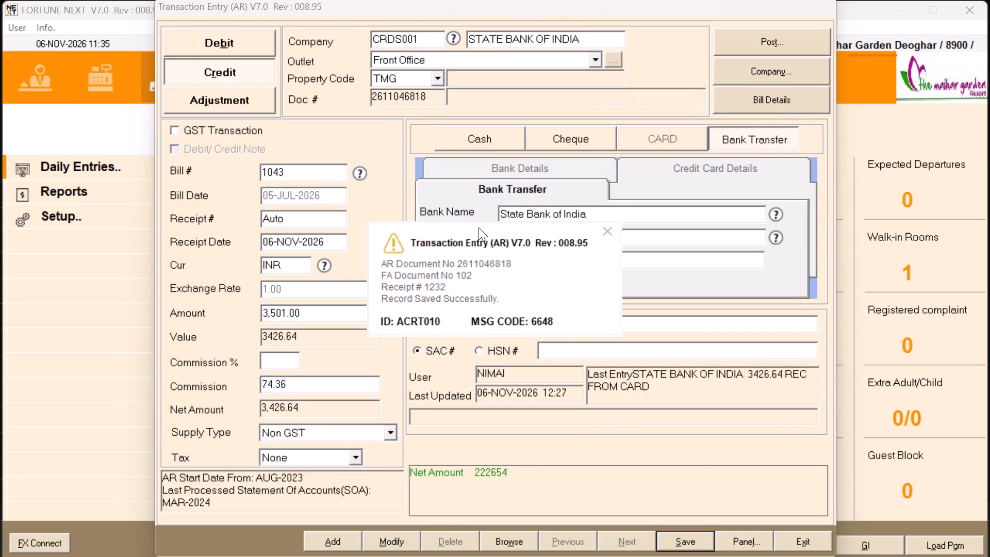
click(605, 230)
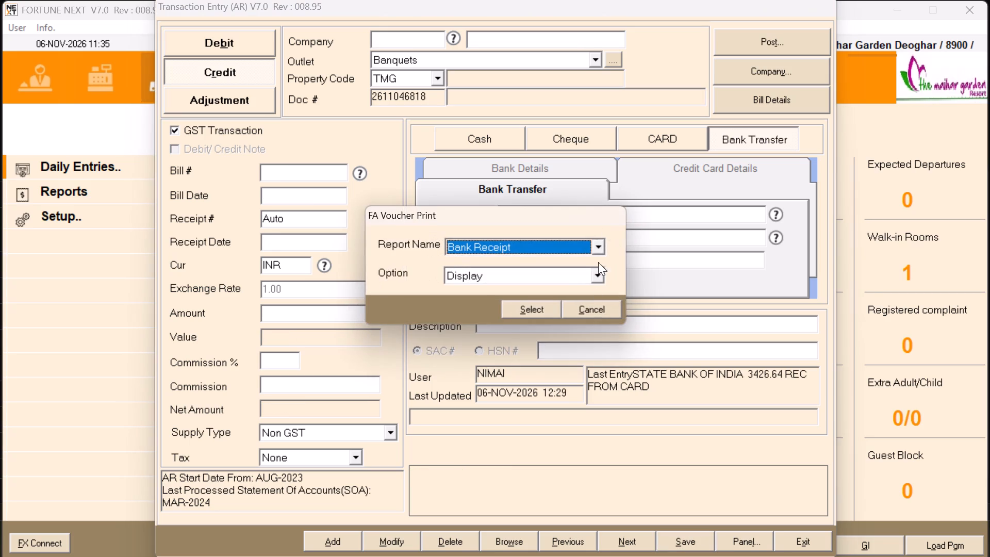
click(599, 318)
Look through the July settlement report in Excel for the card settlement covering bills 1131 and 1132, and return to FORTUNE NEXT.
key(alt+Tab)
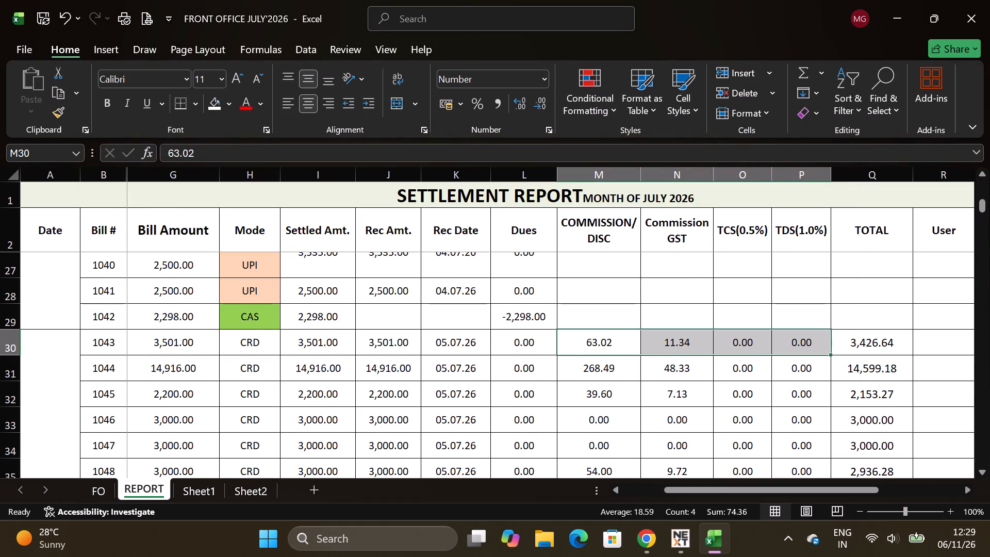
key(alt+Tab)
key(alt+Tab)
scroll(153, 362, down, 1)
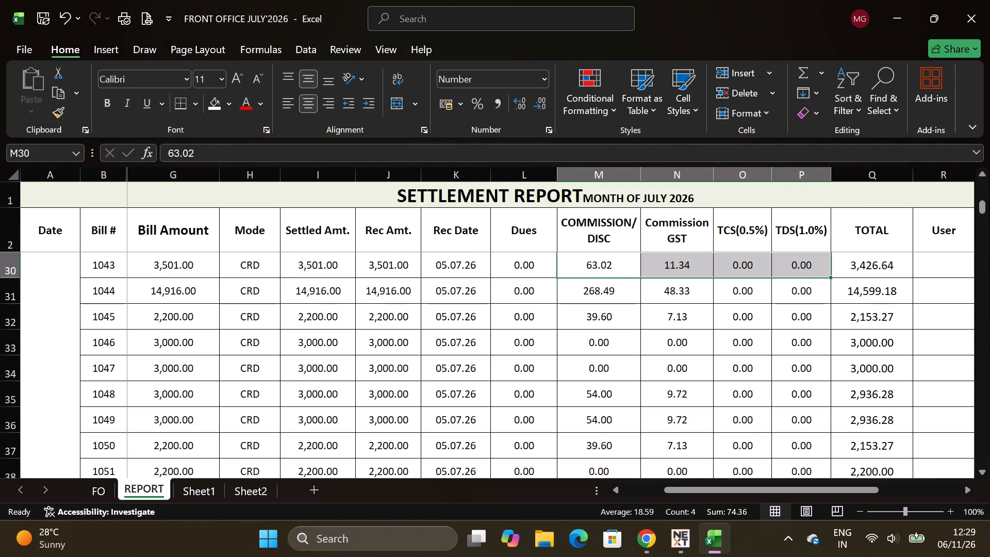
scroll(153, 362, down, 6)
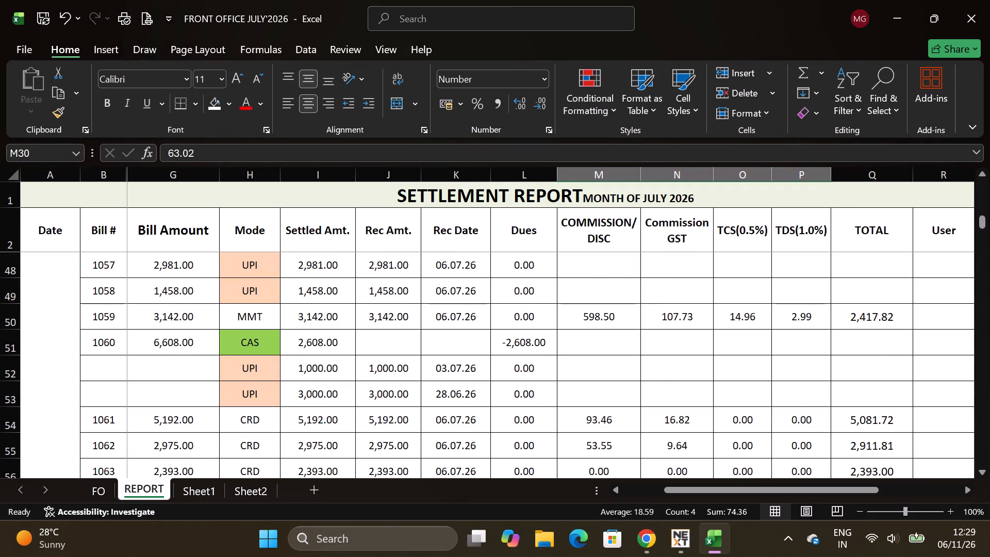
scroll(153, 362, down, 19)
scroll(153, 364, down, 12)
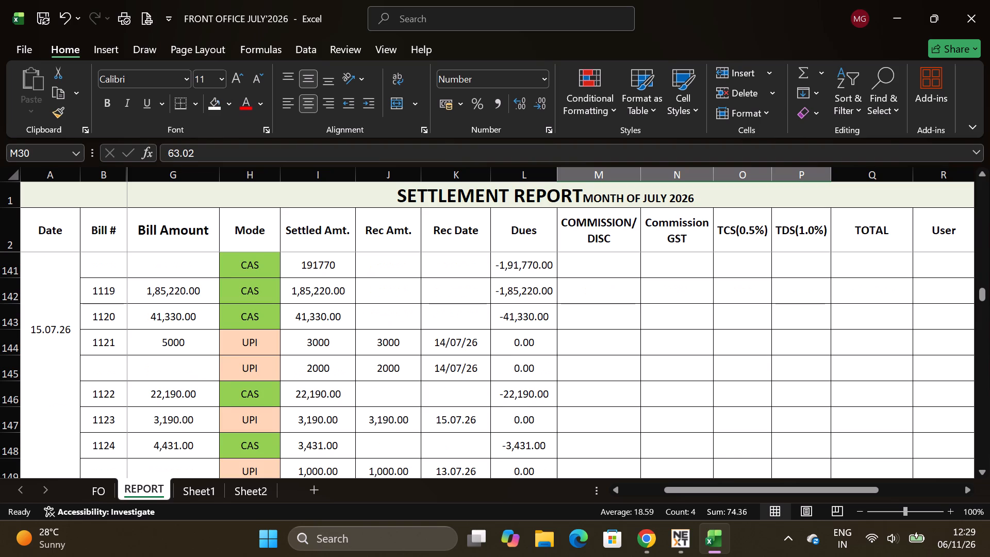
scroll(153, 364, down, 4)
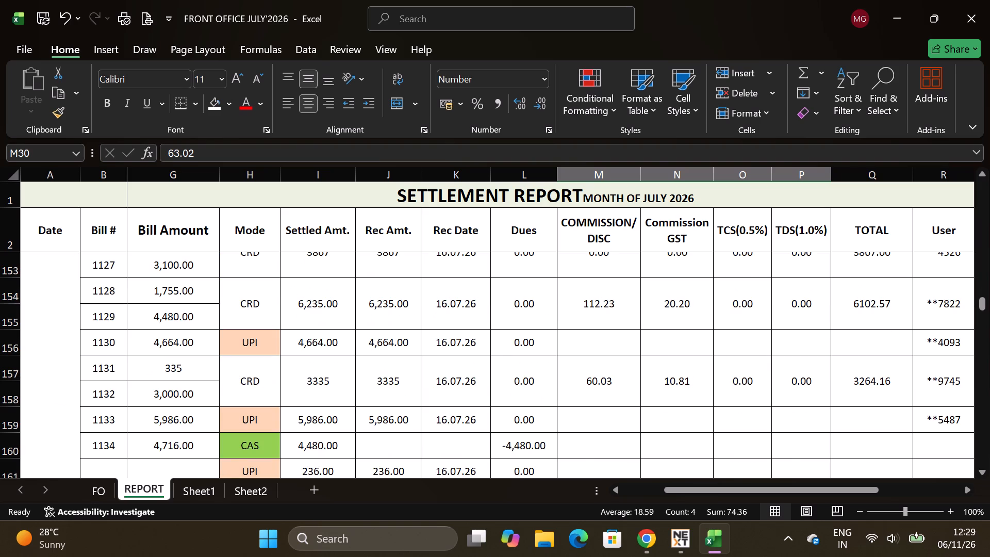
scroll(252, 395, up, 2)
scroll(252, 395, down, 3)
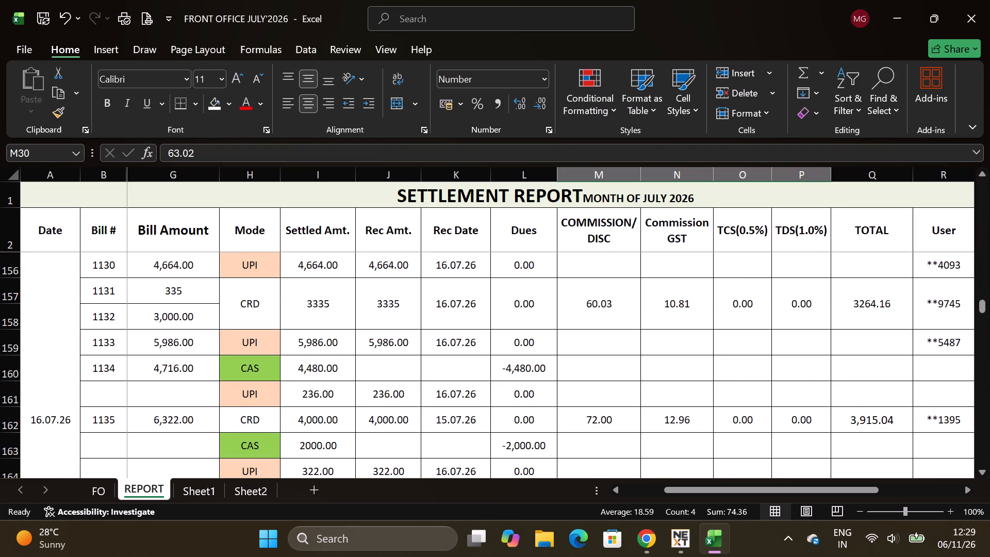
scroll(252, 395, up, 1)
click(252, 395)
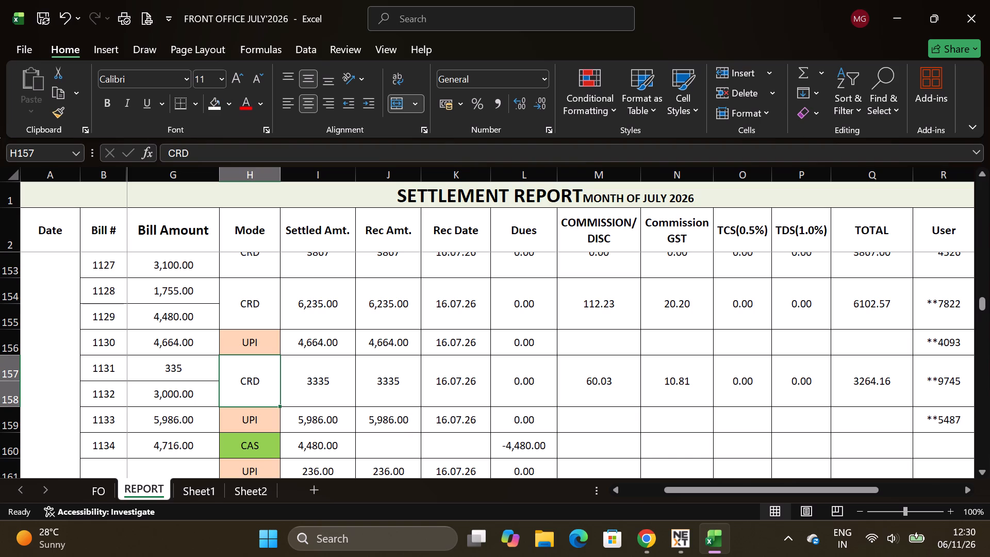
key(alt+Tab)
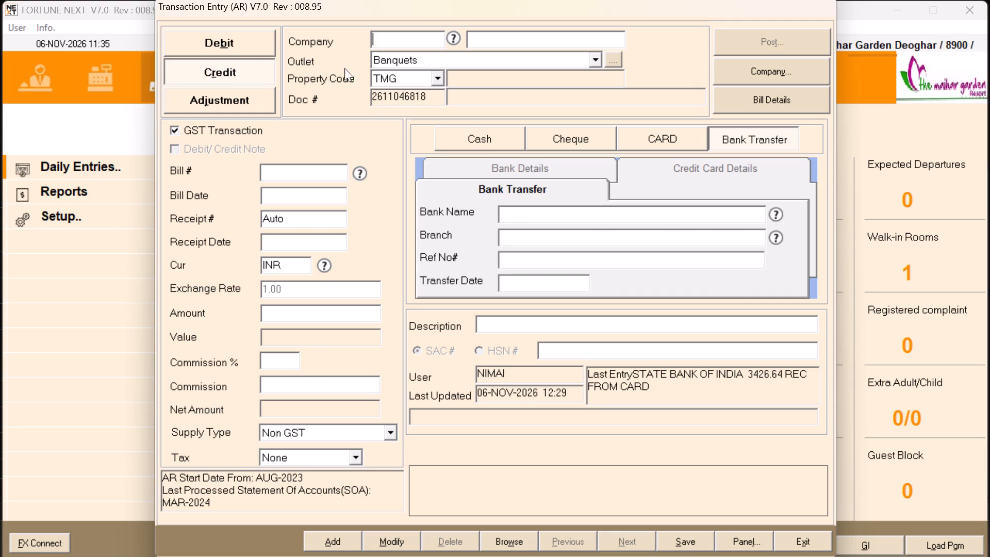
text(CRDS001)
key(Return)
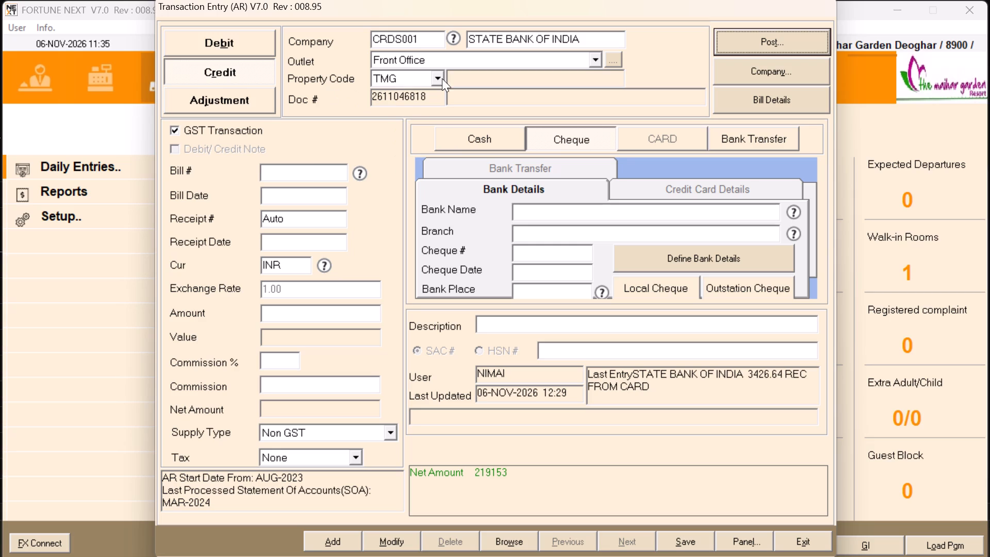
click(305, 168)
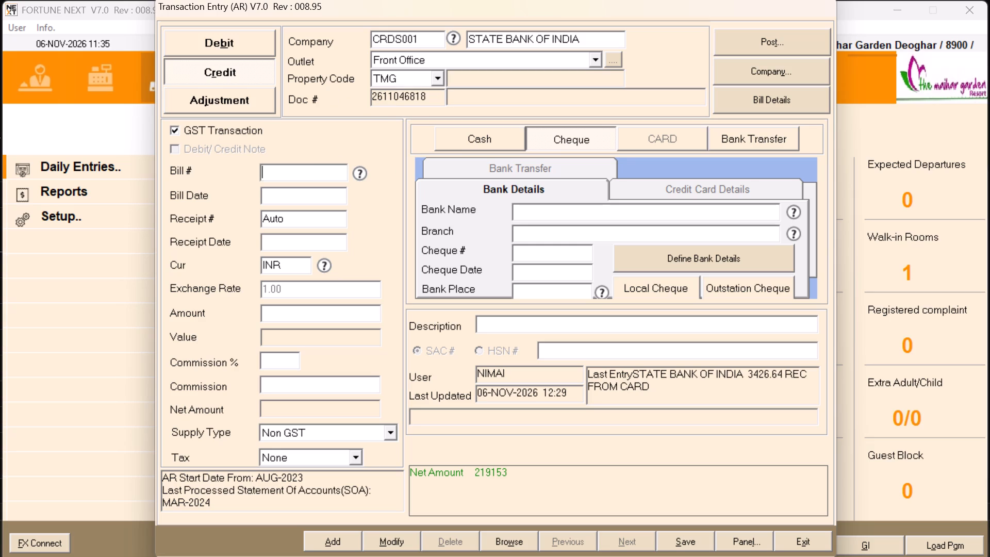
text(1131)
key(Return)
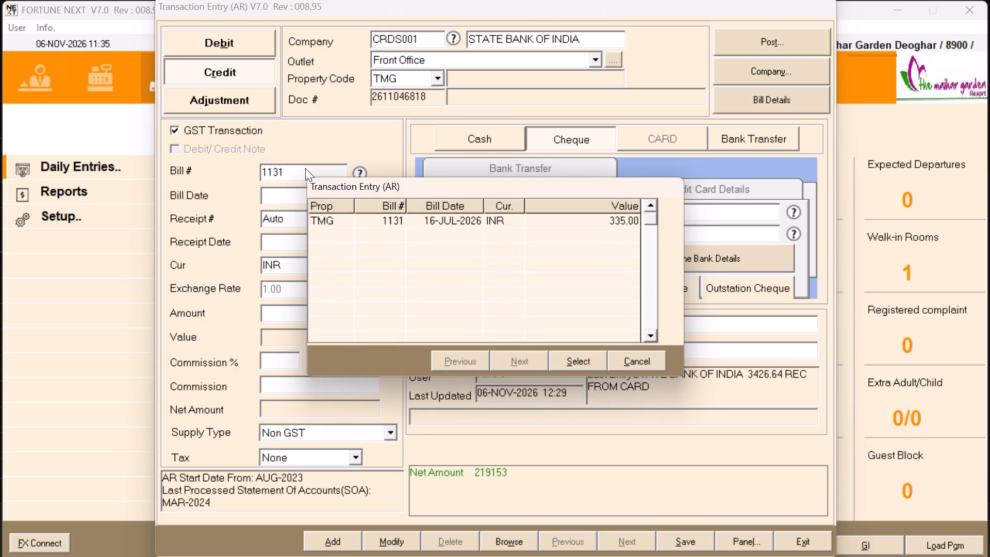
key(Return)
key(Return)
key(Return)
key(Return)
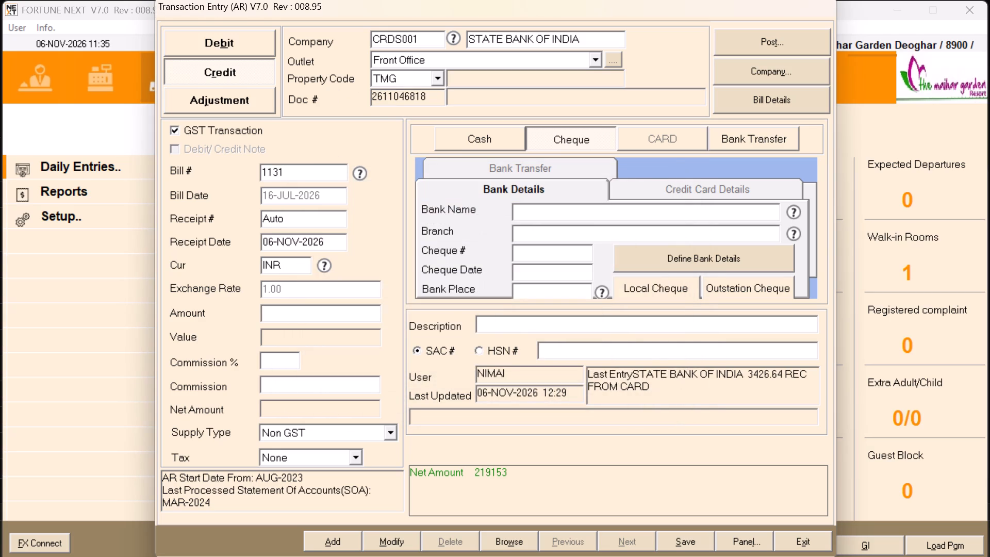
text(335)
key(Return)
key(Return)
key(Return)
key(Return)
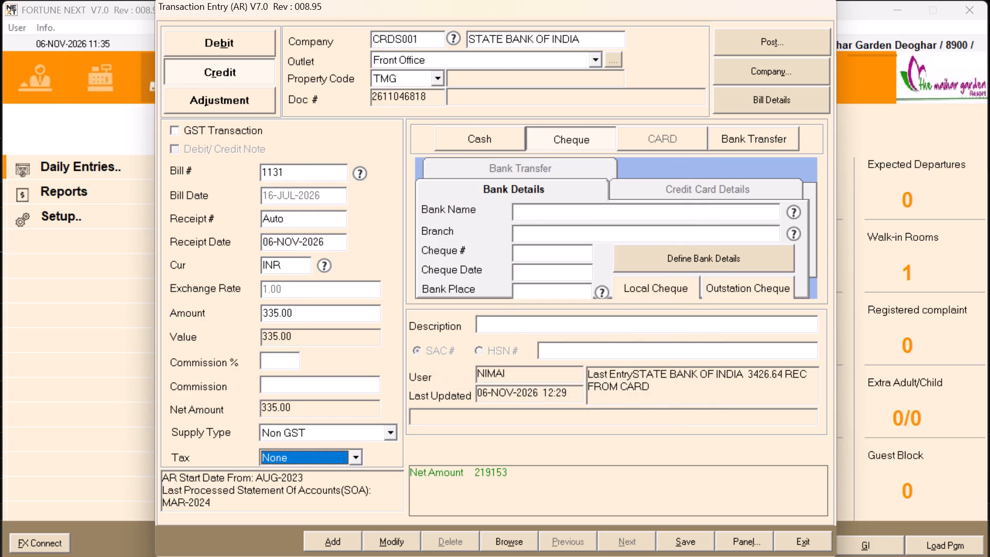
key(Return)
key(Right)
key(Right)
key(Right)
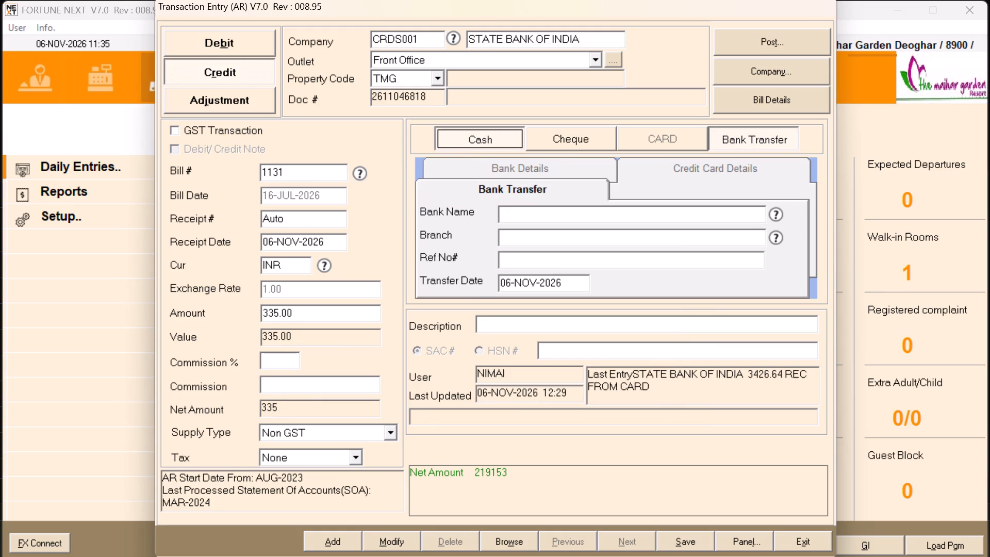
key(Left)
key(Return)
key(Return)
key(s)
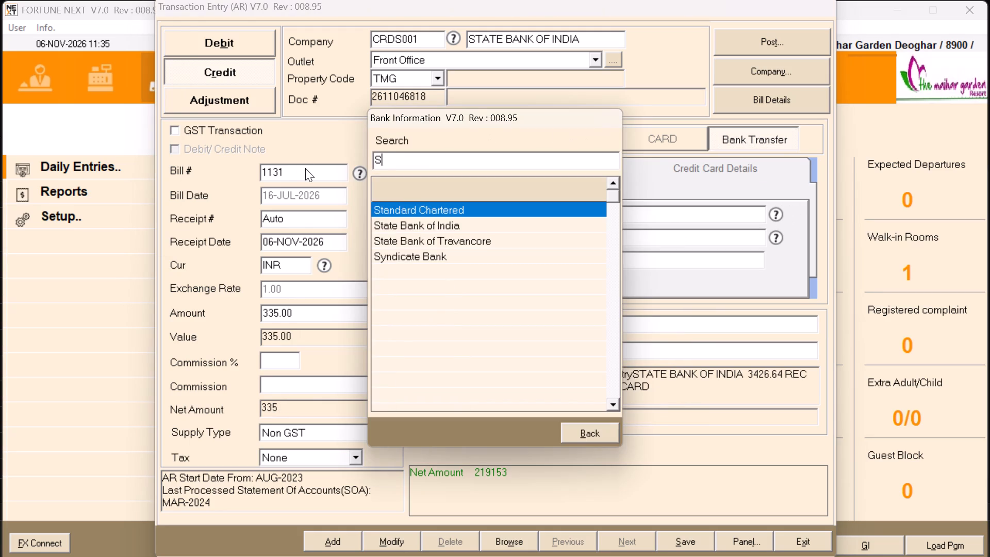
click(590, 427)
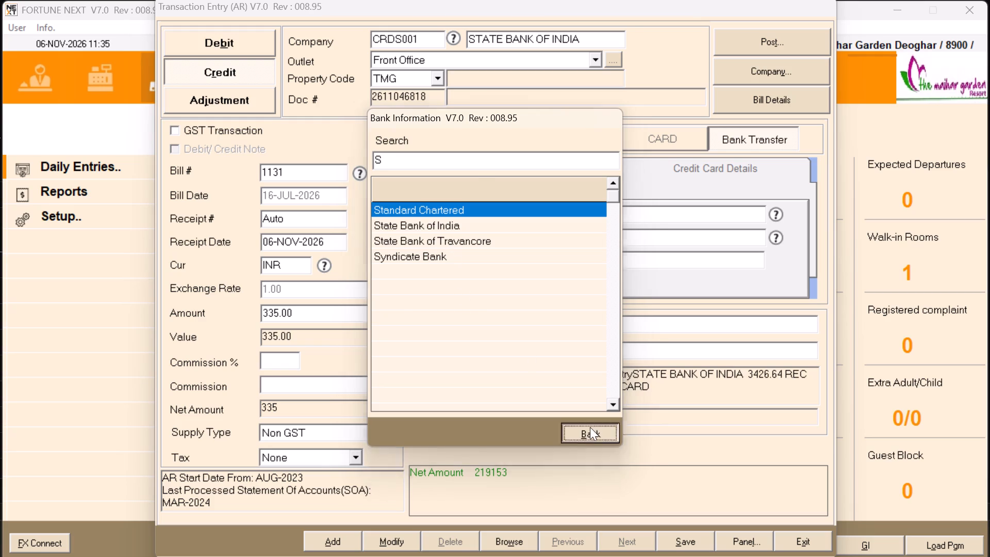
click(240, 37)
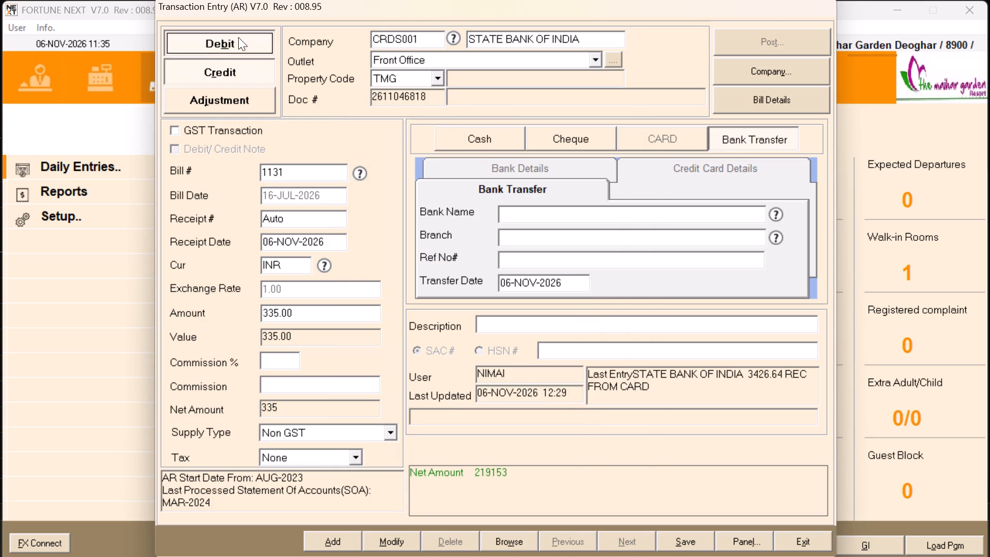
Start a credit entry for company CRDS001 without a bill number, receipt date 06-NOV-2026 and amount 3,335, checking the amount against the settlement report.
click(234, 81)
key(Return)
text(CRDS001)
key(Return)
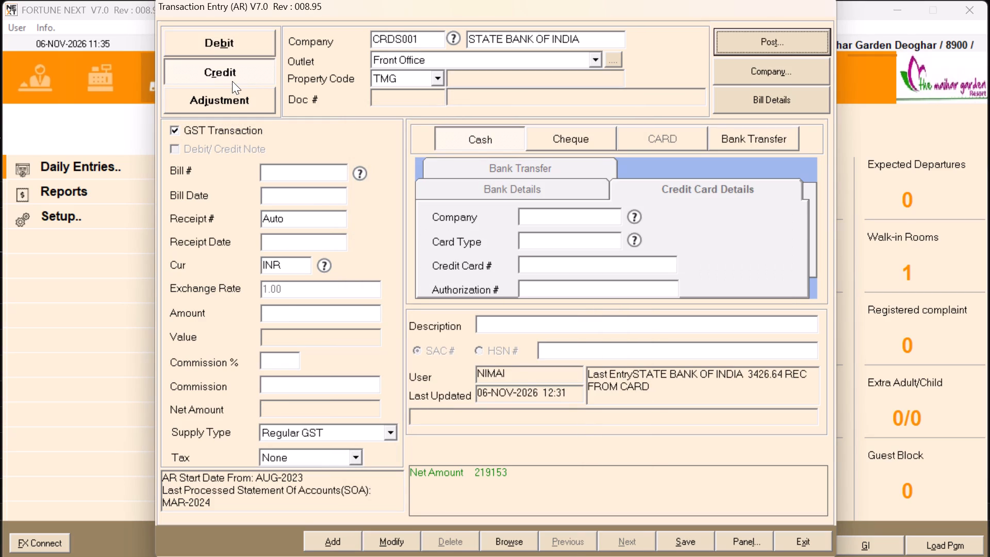
click(308, 179)
key(Return)
key(Return)
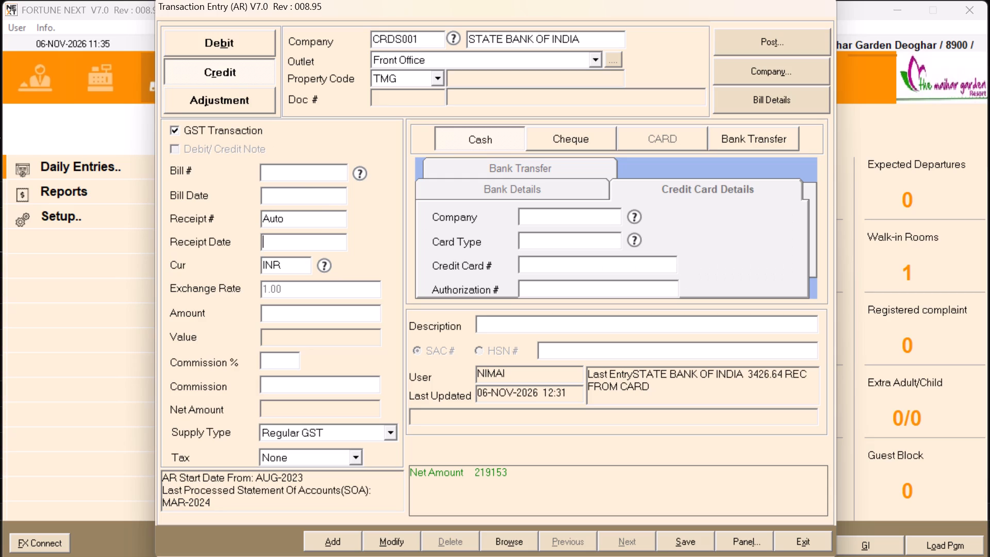
key(Return)
key(Return)
text(333)
key(5)
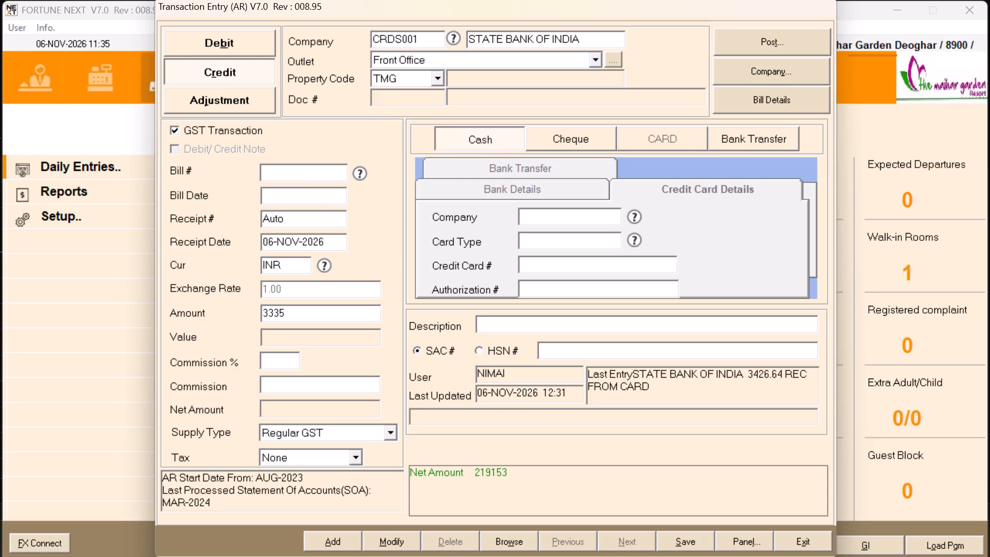
key(Return)
key(alt+Tab)
click(330, 391)
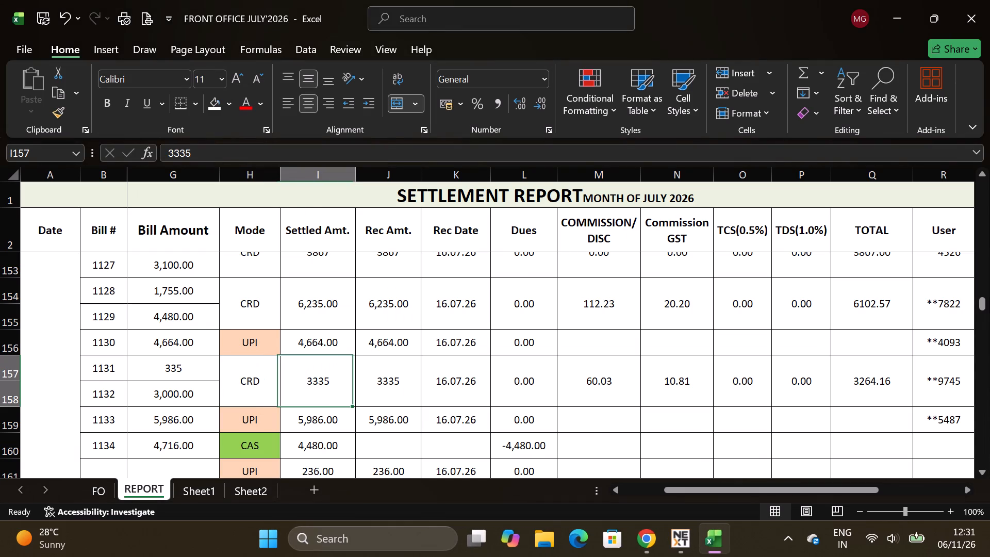
key(alt+Tab)
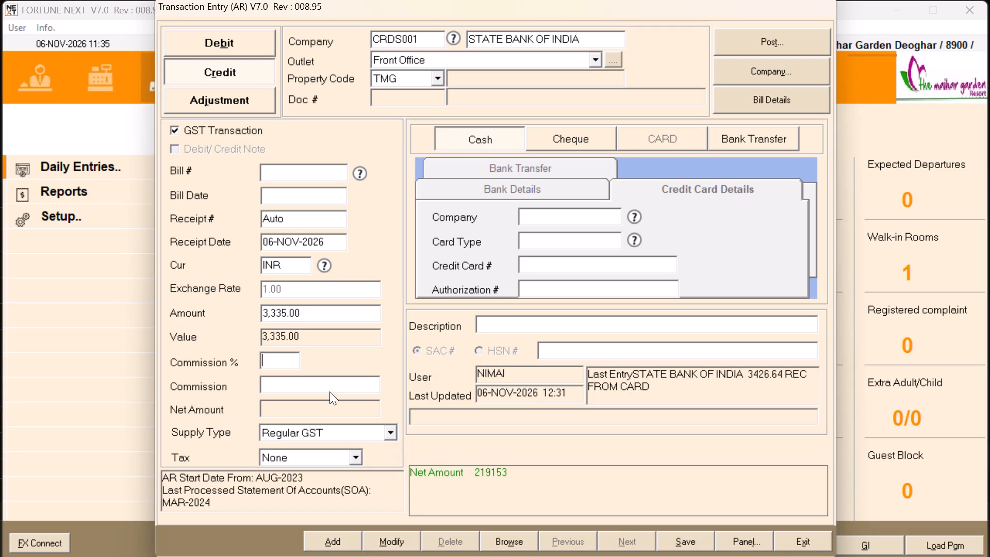
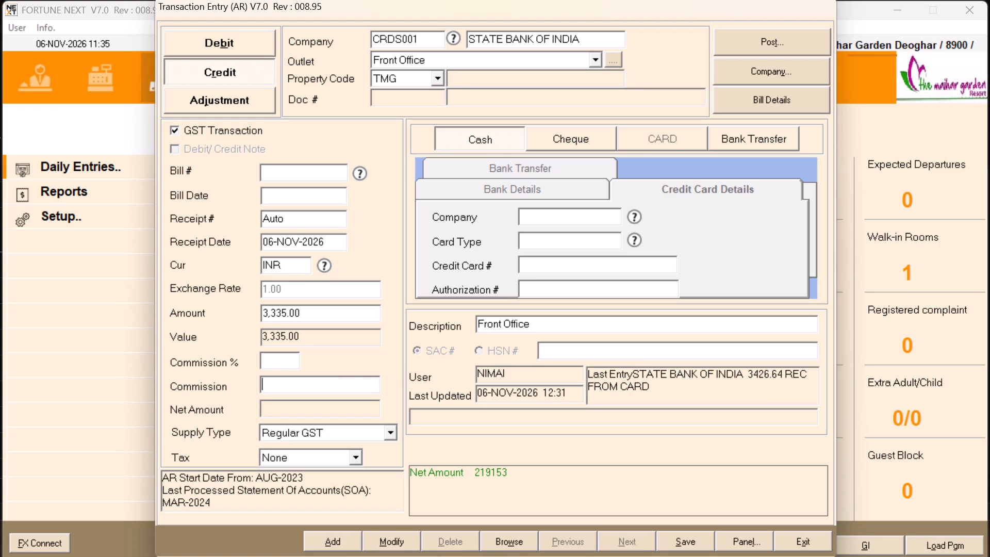
Set the credit entry's commission to 70.84 and its supply type to Non GST, keeping the tax as None.
text(70.84)
key(Return)
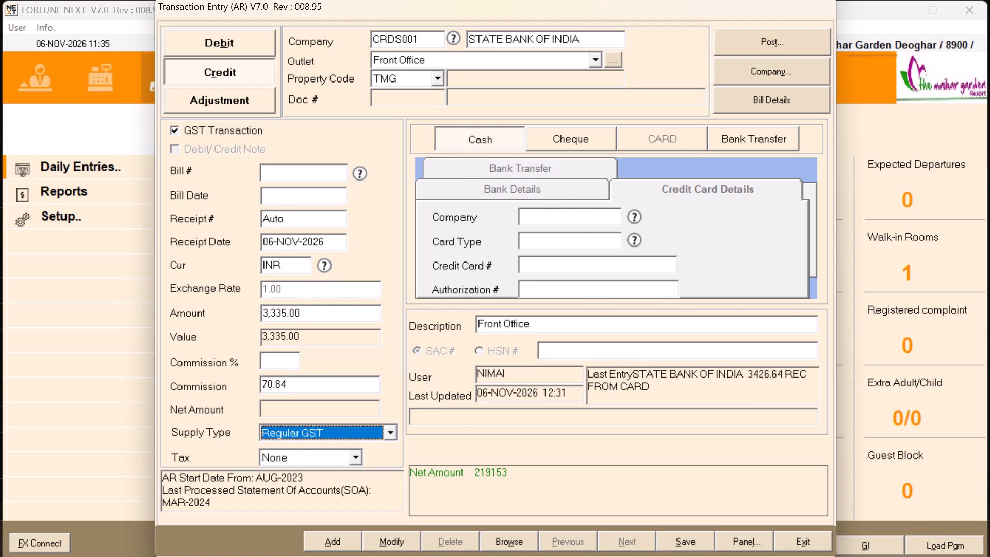
key(alt+Tab)
key(alt+Tab)
click(325, 432)
click(301, 469)
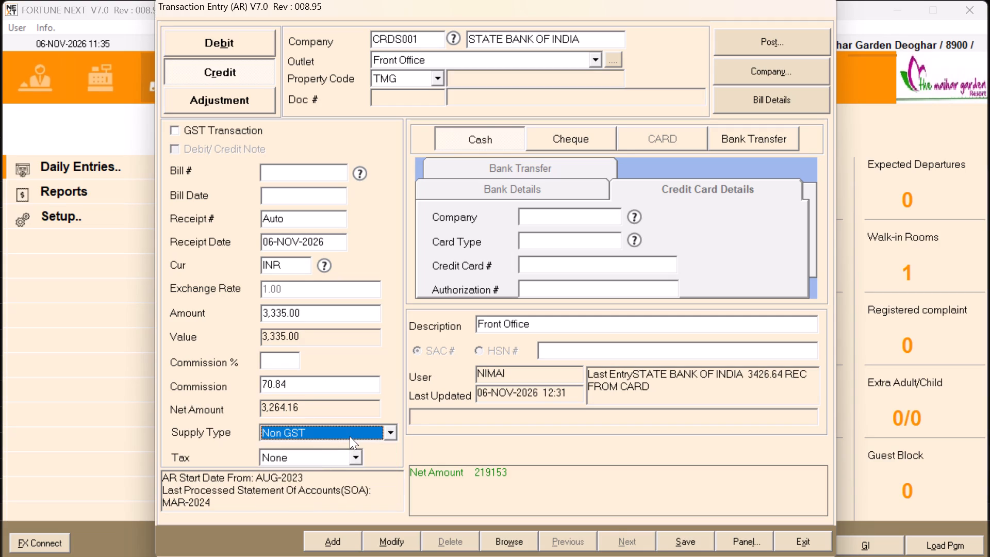
key(Return)
key(Return)
Set the payment mode to Bank Transfer with State Bank of India, branch DEOGHAR, and the reference number listed for bills 1131/1132 in the settlement report.
key(Left)
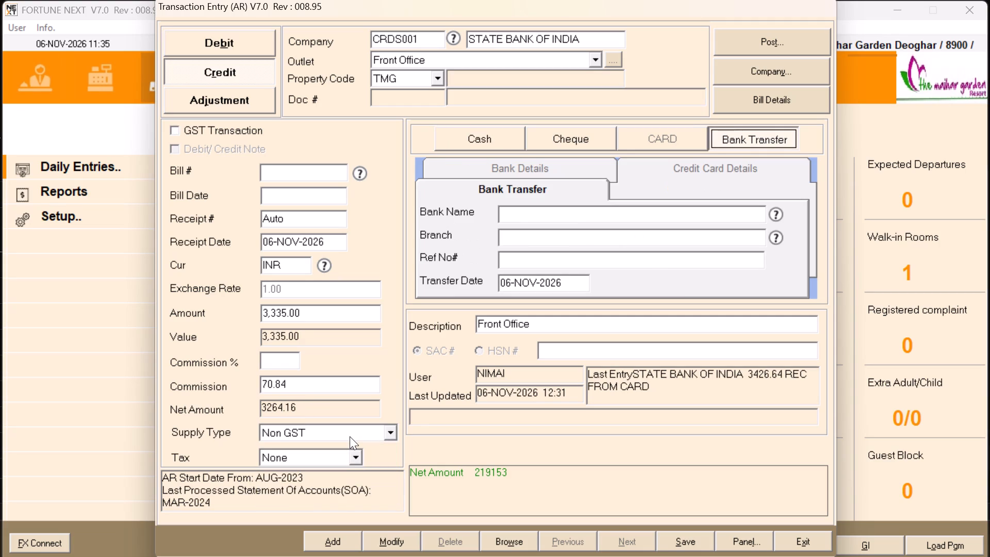
key(Return)
key(Return)
key(s)
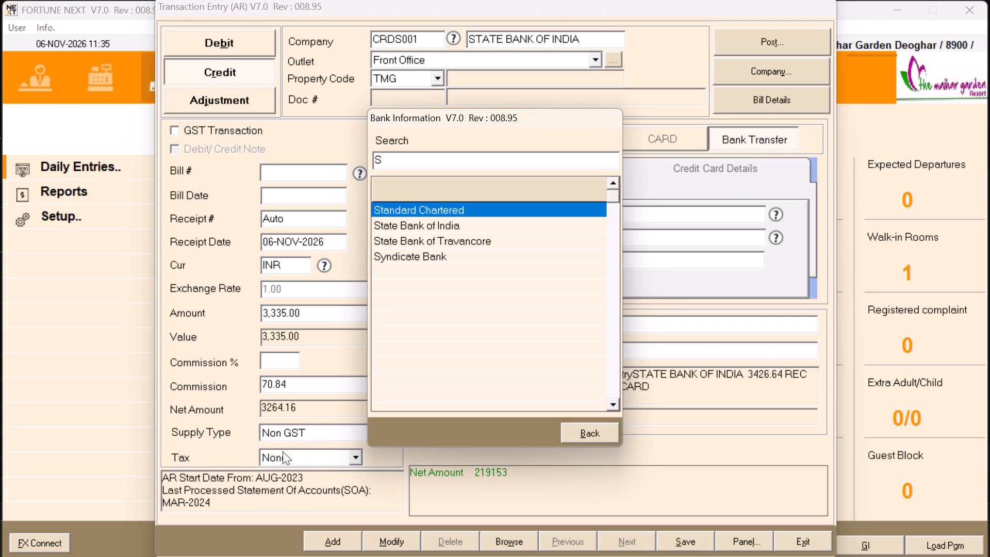
click(426, 226)
key(Return)
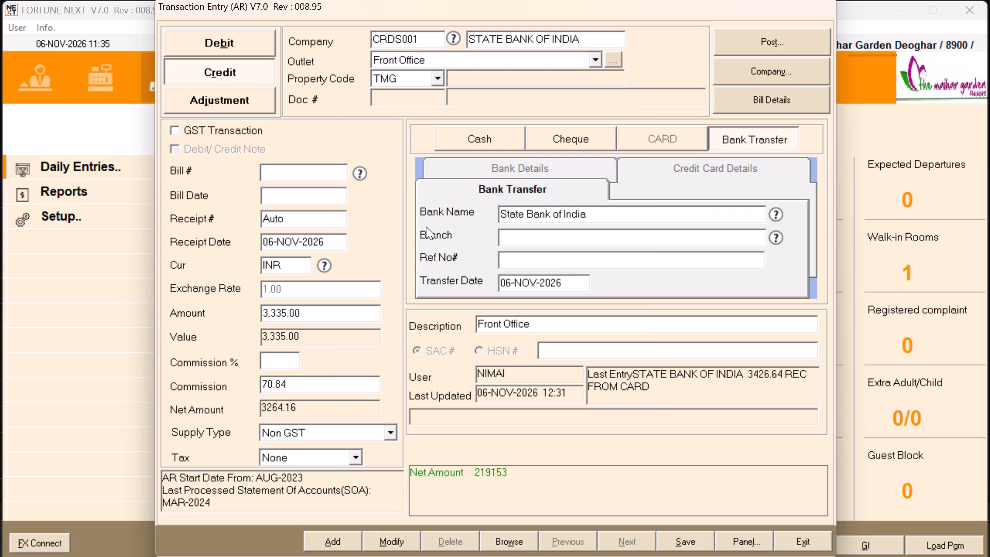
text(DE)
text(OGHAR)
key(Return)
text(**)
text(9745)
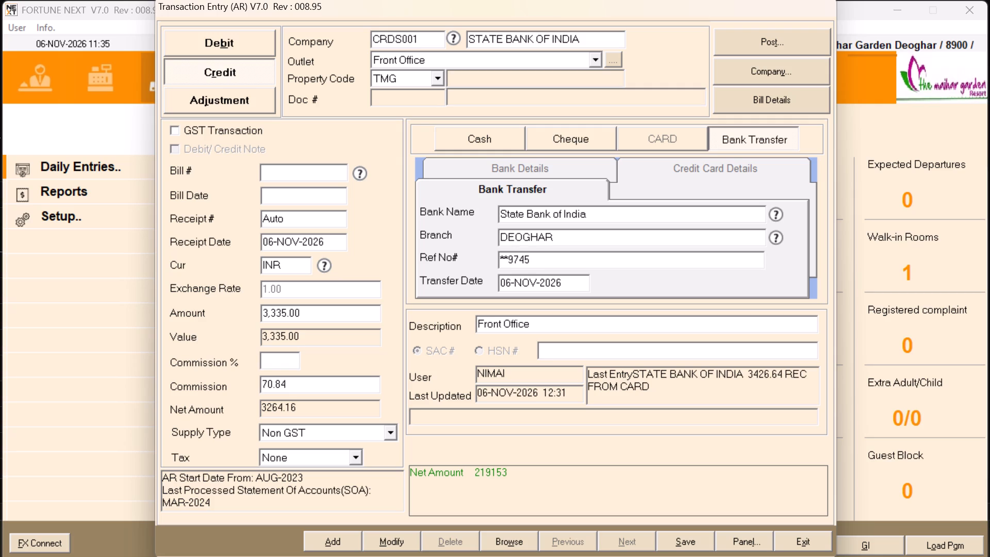
Set the bank transfer date to 16-JUL-2026.
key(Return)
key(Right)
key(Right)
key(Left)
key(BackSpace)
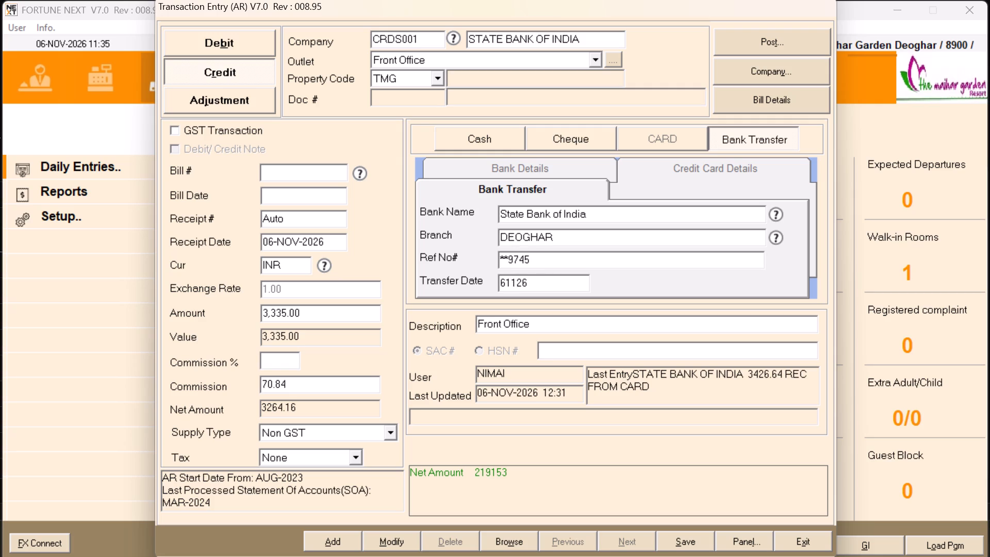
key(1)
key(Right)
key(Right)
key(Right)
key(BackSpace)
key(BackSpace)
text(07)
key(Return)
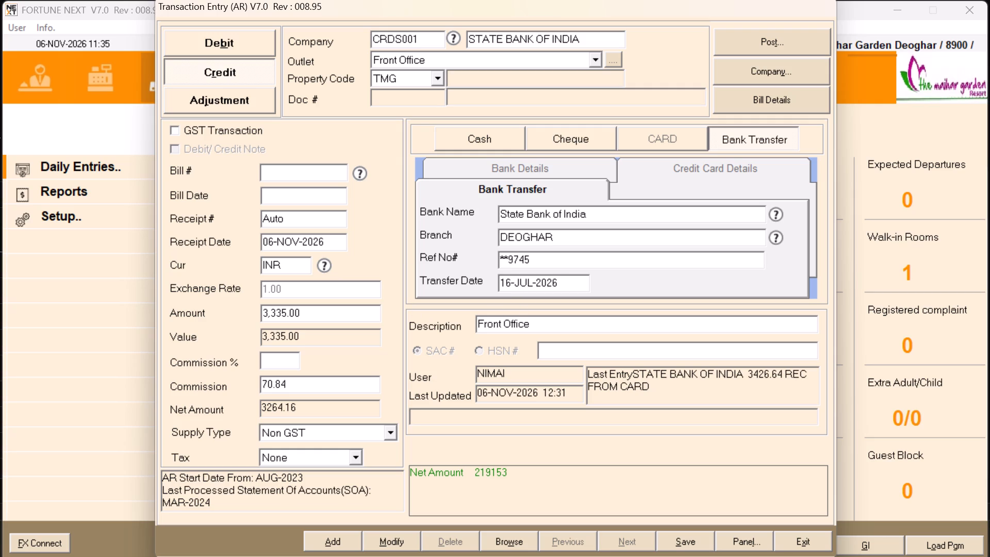
Enter REC FROM CARD as the description of the 3,335 credit entry, leaving the SAC number blank.
drag(548, 327, 474, 339)
text(REC FROM CARD)
key(Return)
key(Return)
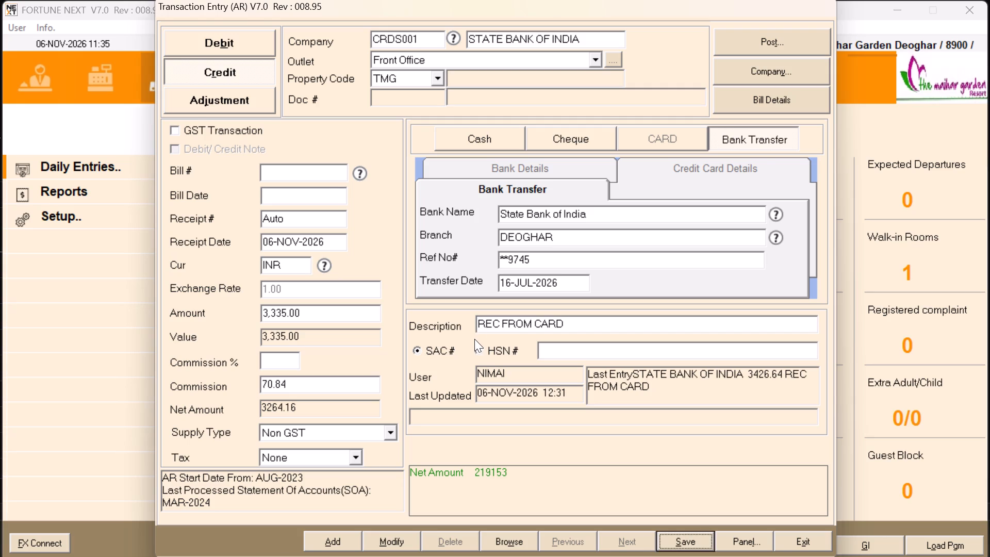
Save the 3,335 credit entry and post it to FA as BANK RECEIPT with effective date 06-NOV-2026, skipping the voucher print.
key(Down)
key(Tab)
key(Tab)
key(Tab)
key(Tab)
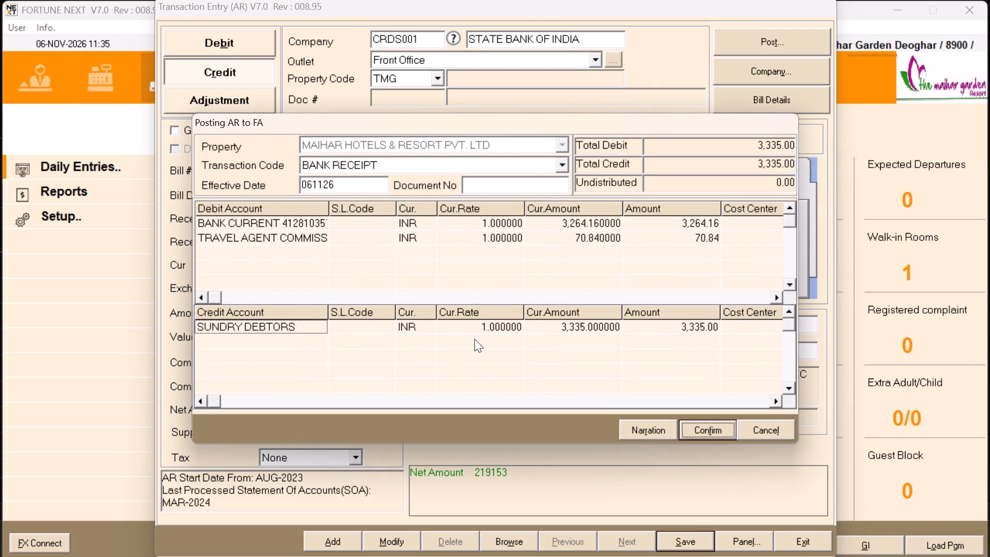
key(Tab)
key(Return)
key(Return)
key(Return)
key(Return)
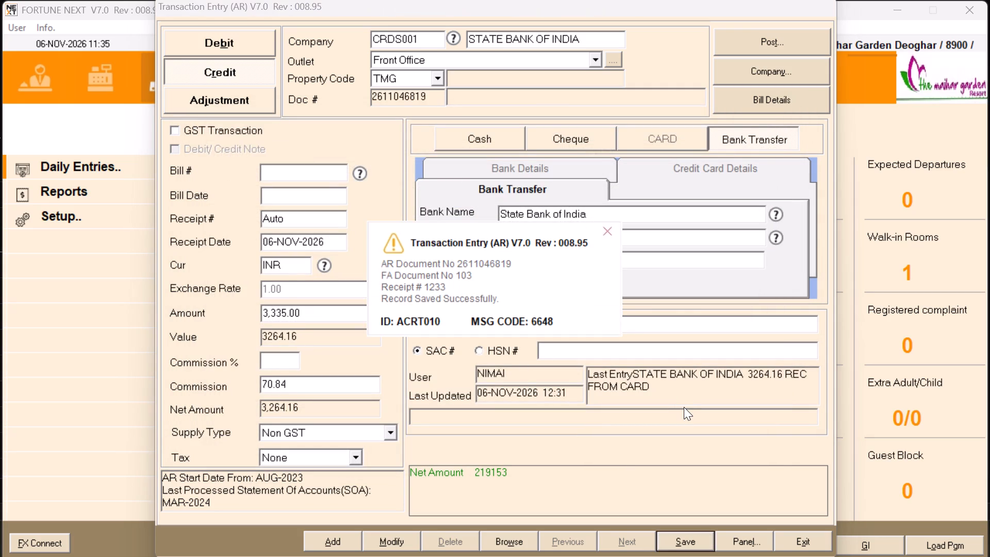
click(610, 228)
click(584, 312)
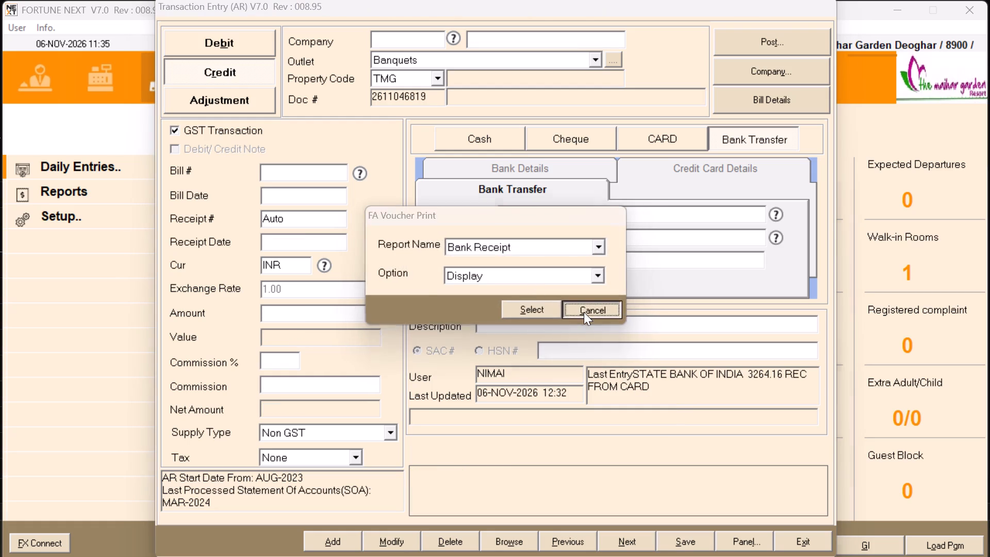
Leave Transaction Entry and load the receipts and bills of company CRDS001 in Match Bills - Receipts.
click(814, 545)
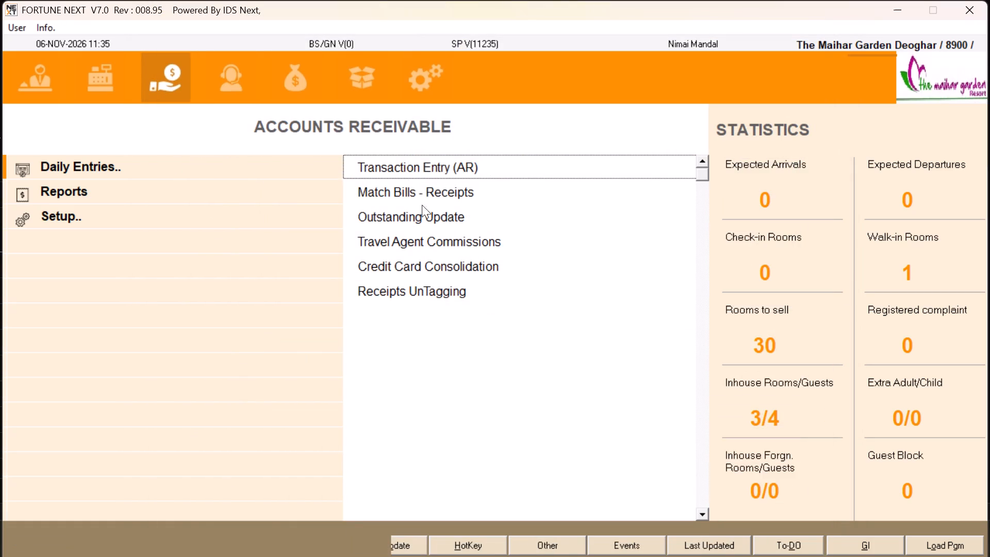
click(433, 194)
key(Return)
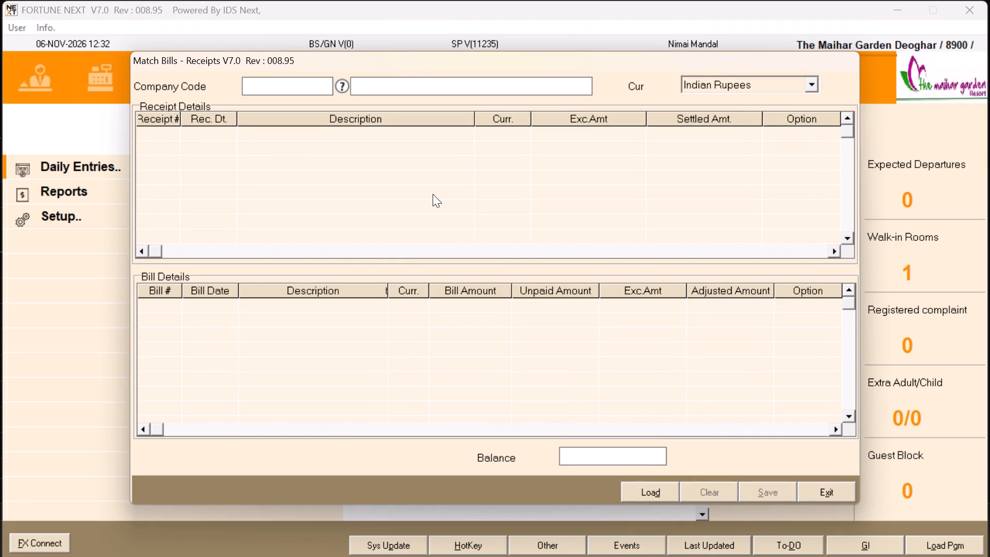
text(CRDS001)
key(Return)
key(Return)
key(Return)
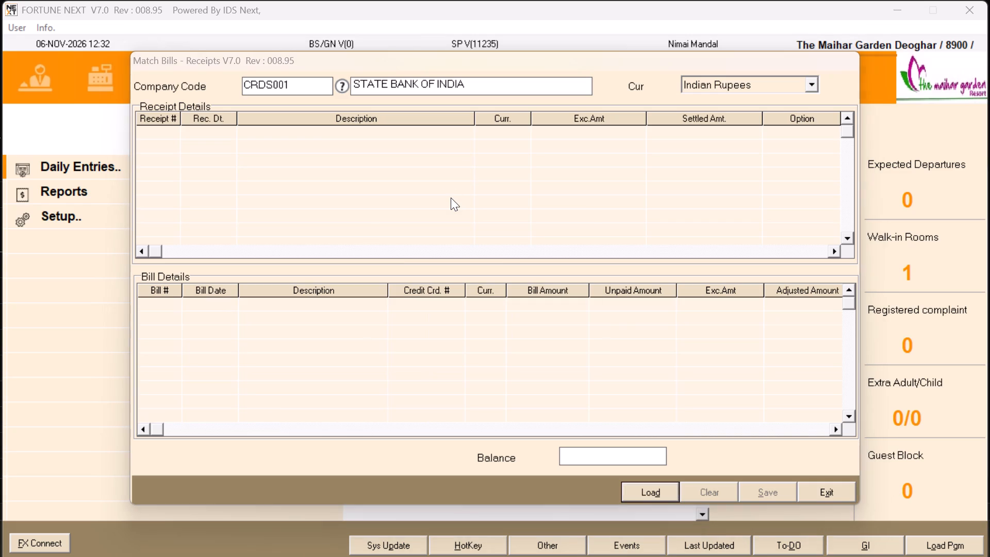
key(Return)
key(Return)
key(Return)
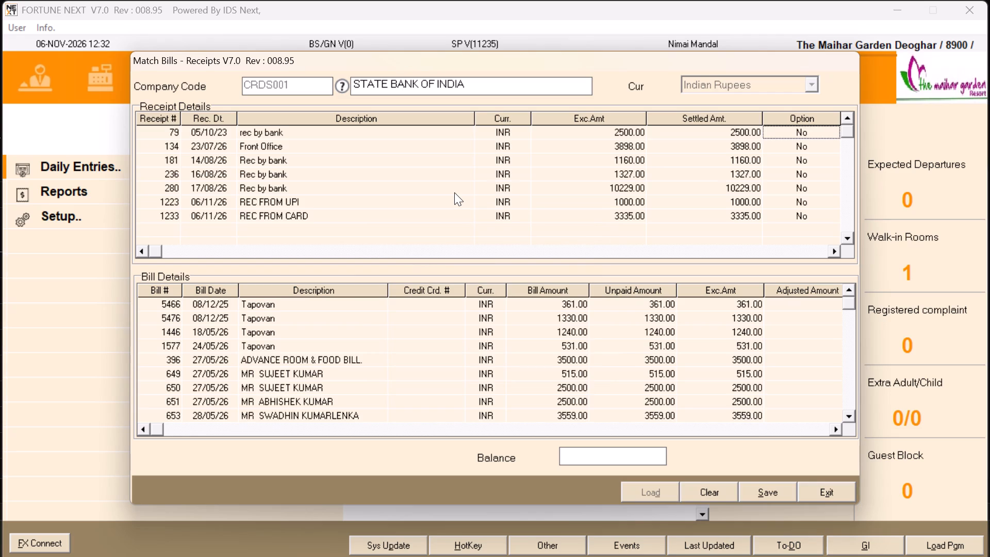
Match the 3,335 REC FROM CARD receipt against bills 1131 for 335 and 1132 for 3,000, and save the matching.
click(812, 218)
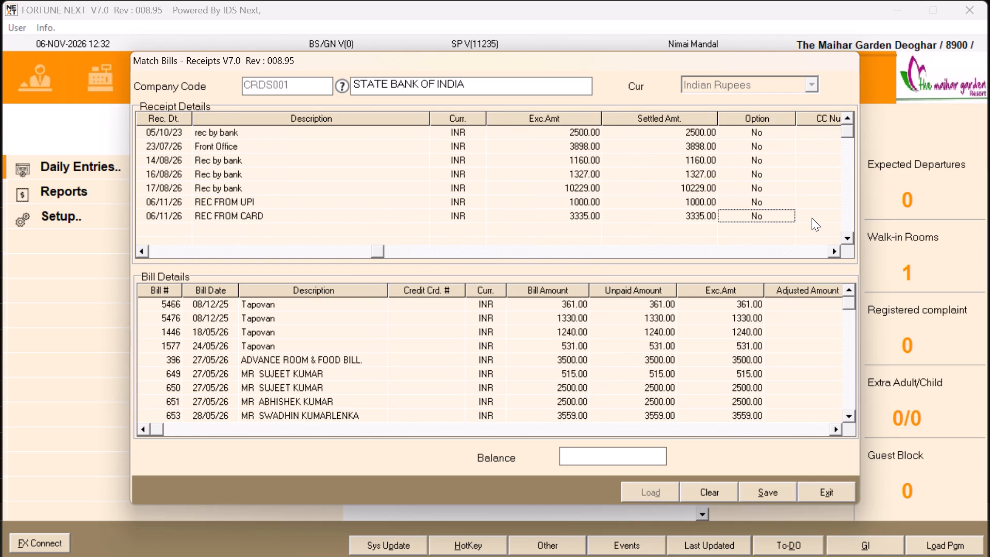
key(Return)
click(849, 413)
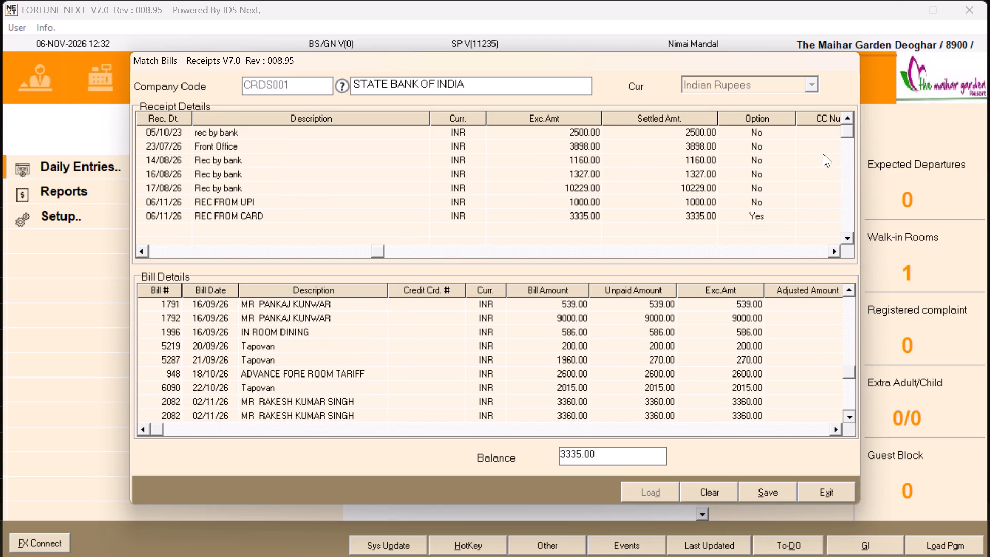
click(851, 288)
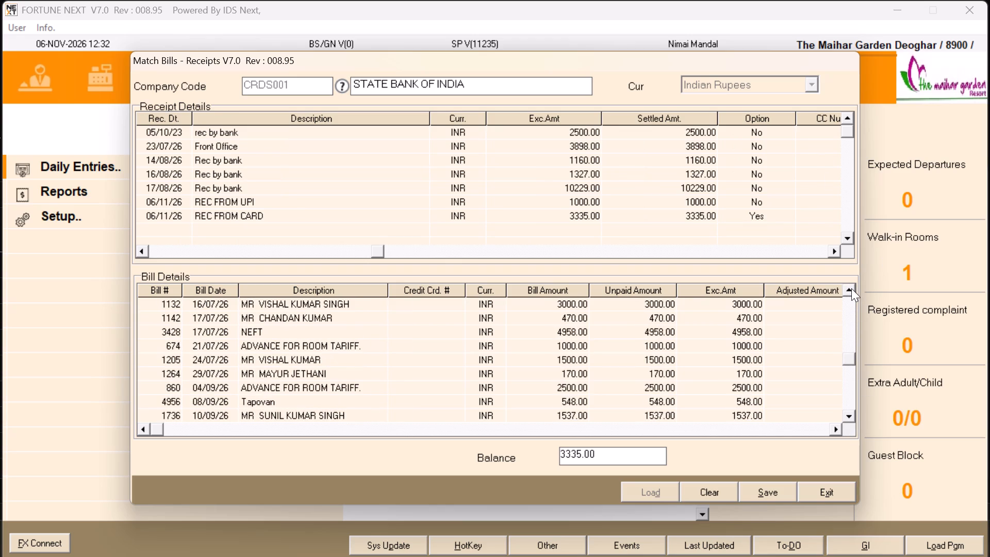
click(851, 288)
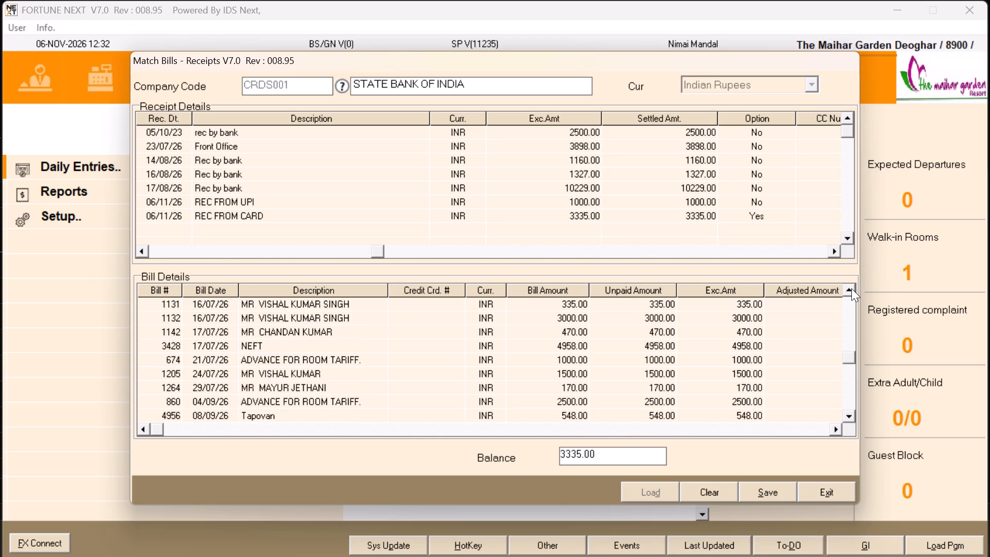
click(171, 301)
key(Return)
key(Return)
key(Return)
key(Down)
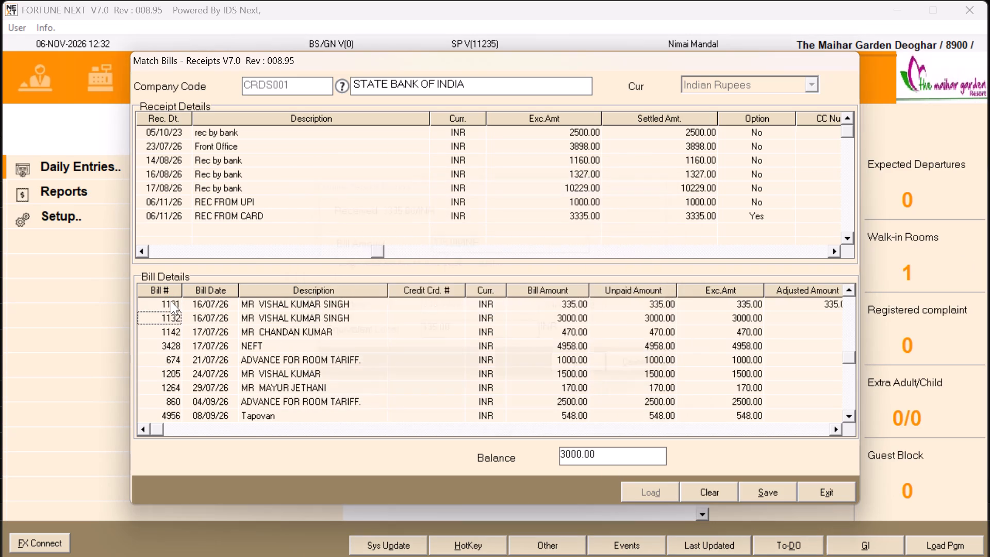
key(Return)
key(Return)
key(Return)
key(Down)
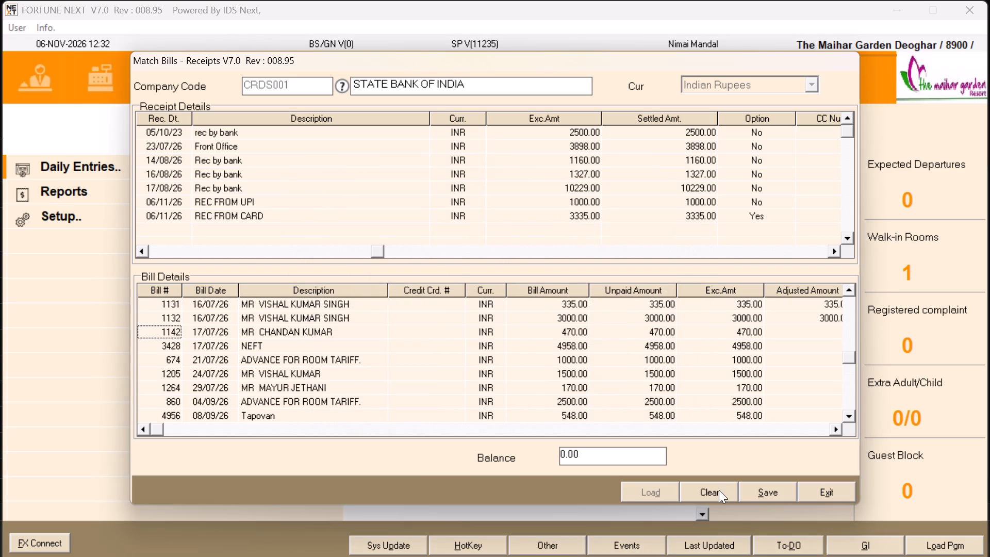
click(766, 493)
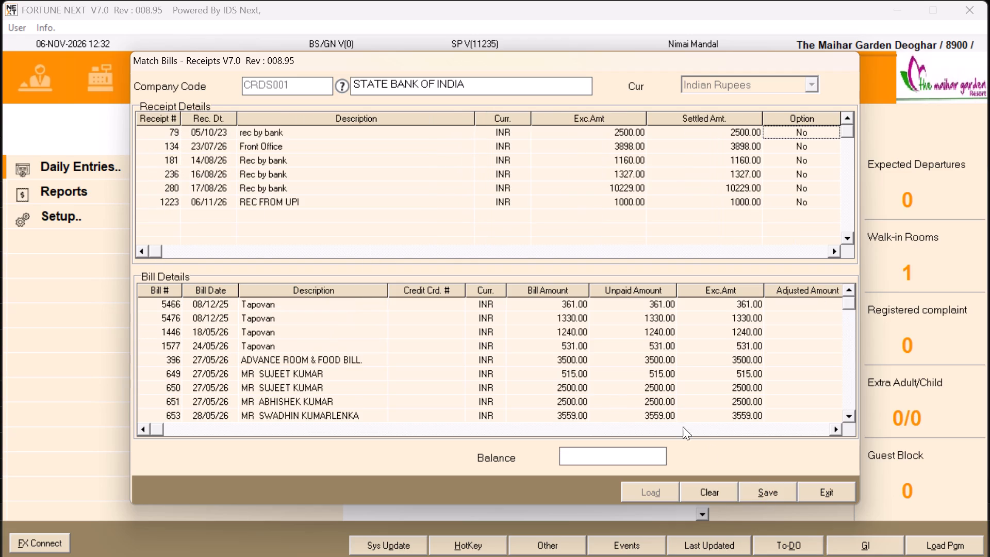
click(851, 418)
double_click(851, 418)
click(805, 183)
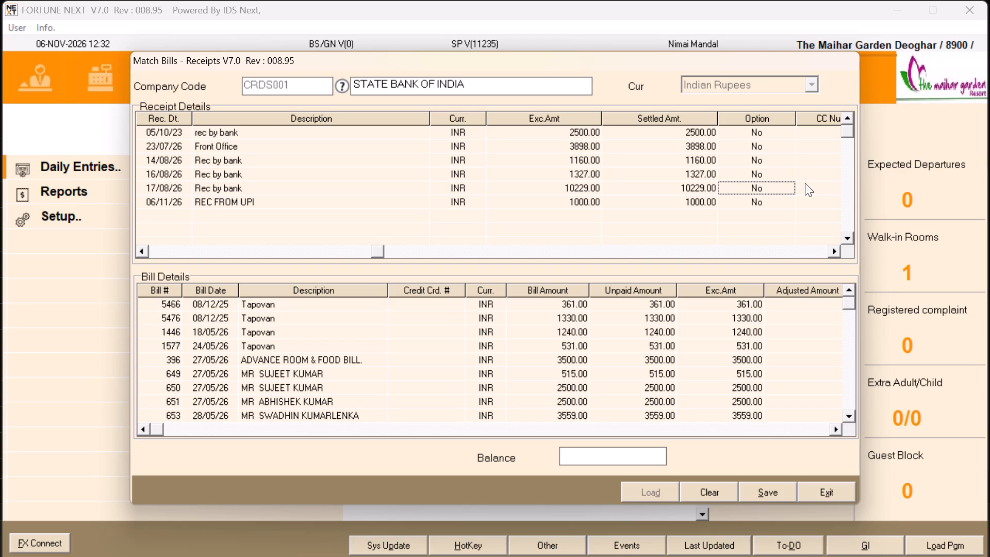
Switch to the July 2026 Excel workbook and compare bill 1142's settlement entries in the REPORT and FO sheets.
key(alt+Tab)
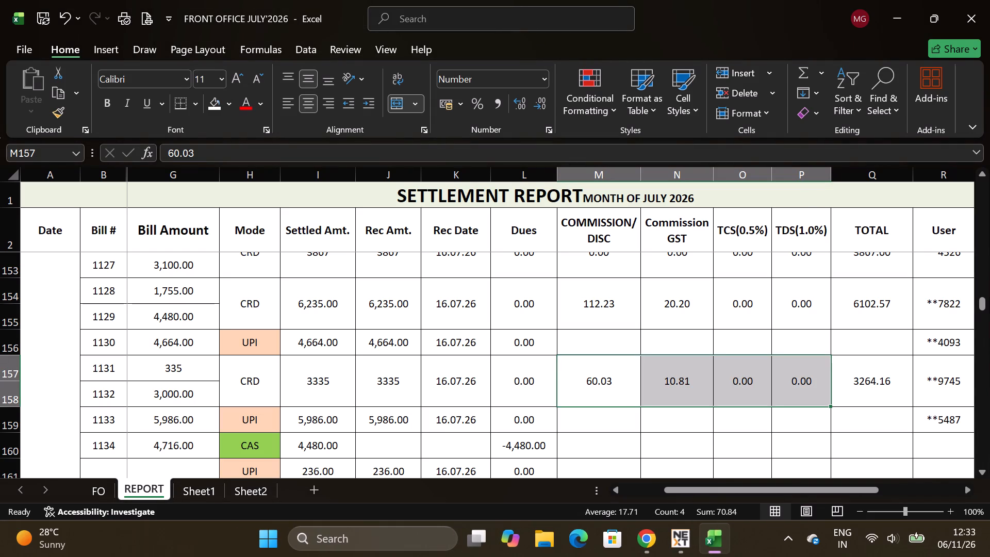
drag(691, 490, 575, 496)
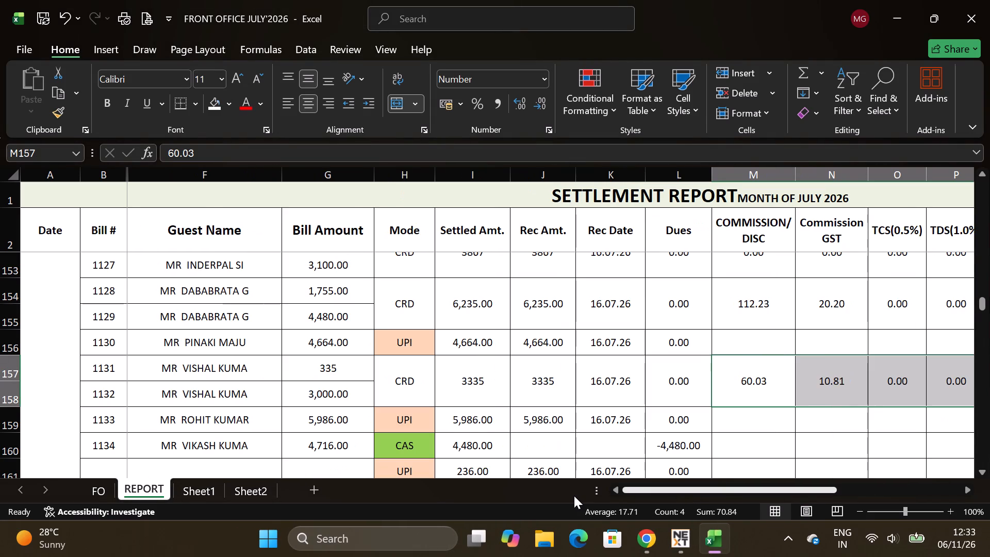
scroll(288, 473, down, 3)
scroll(290, 409, down, 5)
scroll(290, 409, up, 1)
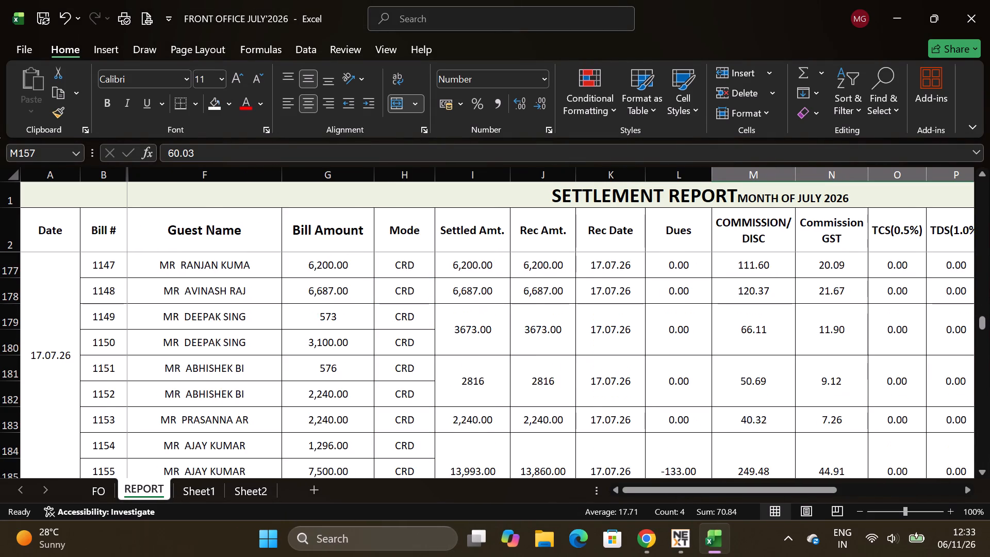
scroll(290, 409, up, 1)
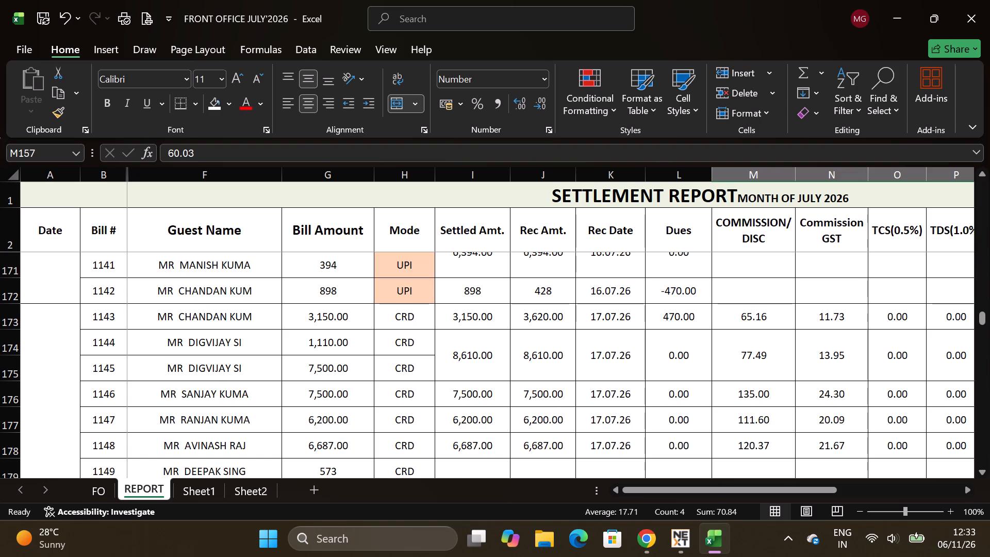
scroll(508, 293, up, 1)
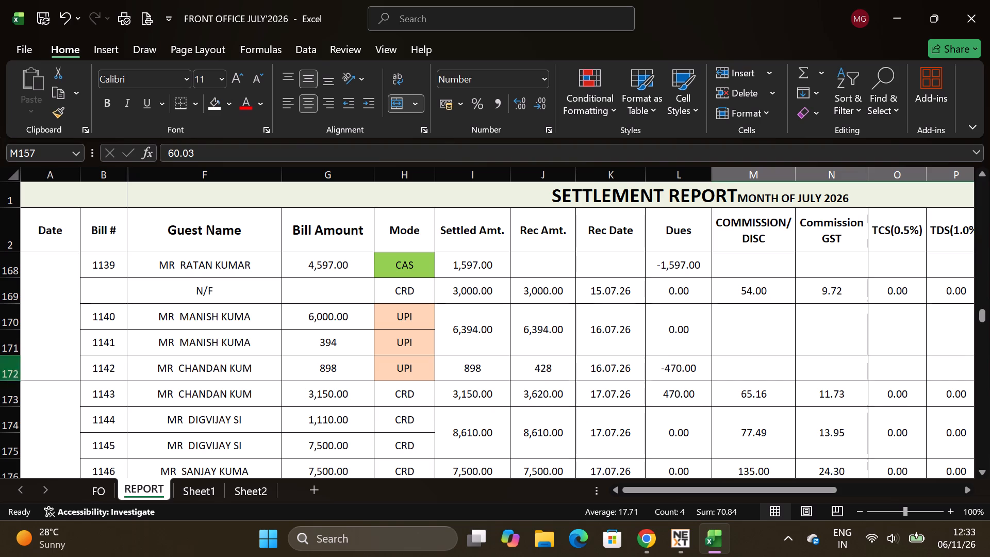
click(101, 493)
scroll(121, 411, down, 5)
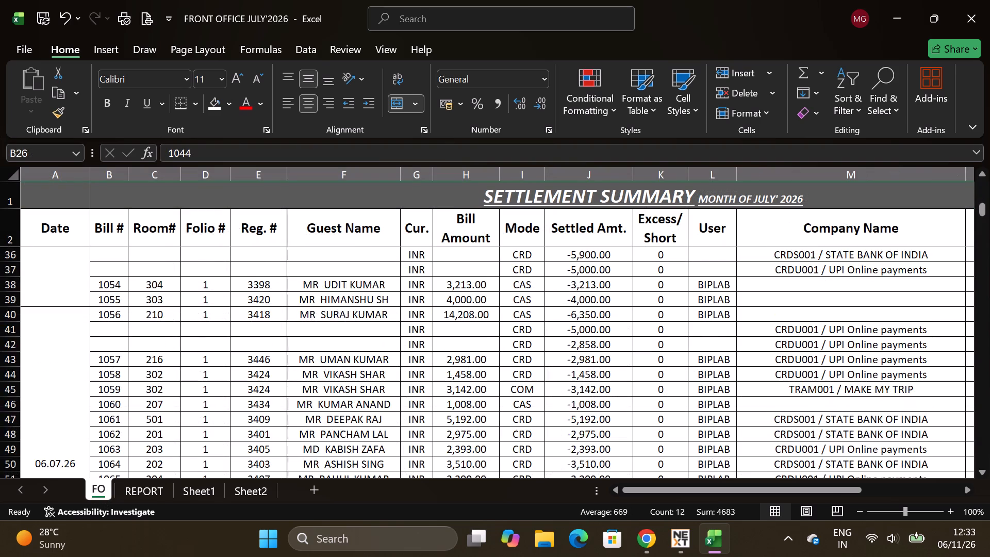
scroll(121, 411, down, 20)
scroll(121, 411, down, 15)
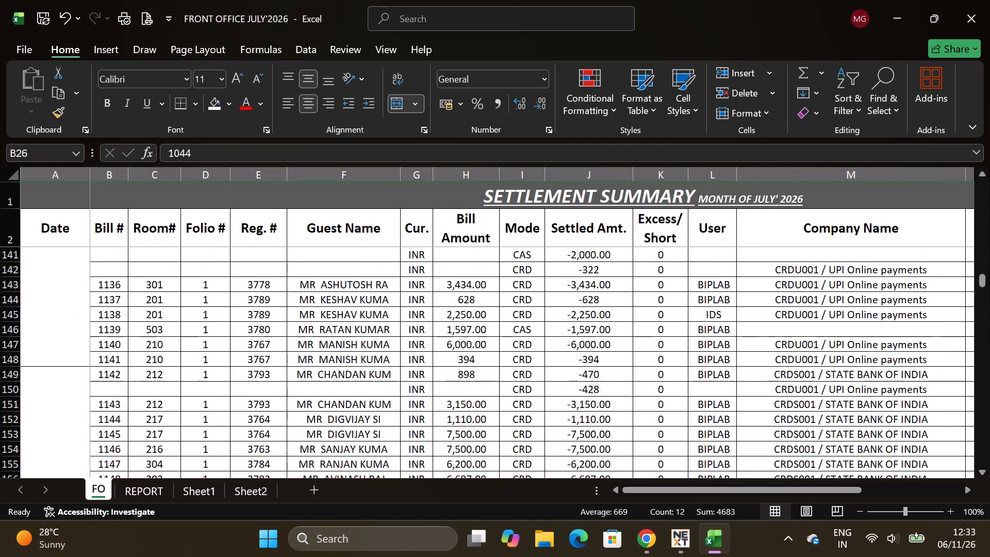
click(10, 327)
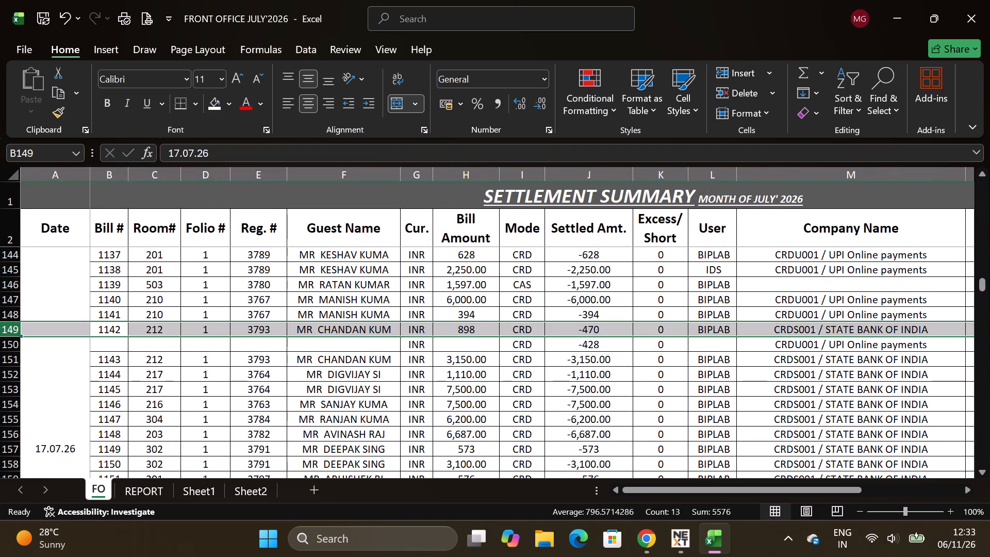
key(alt+Tab)
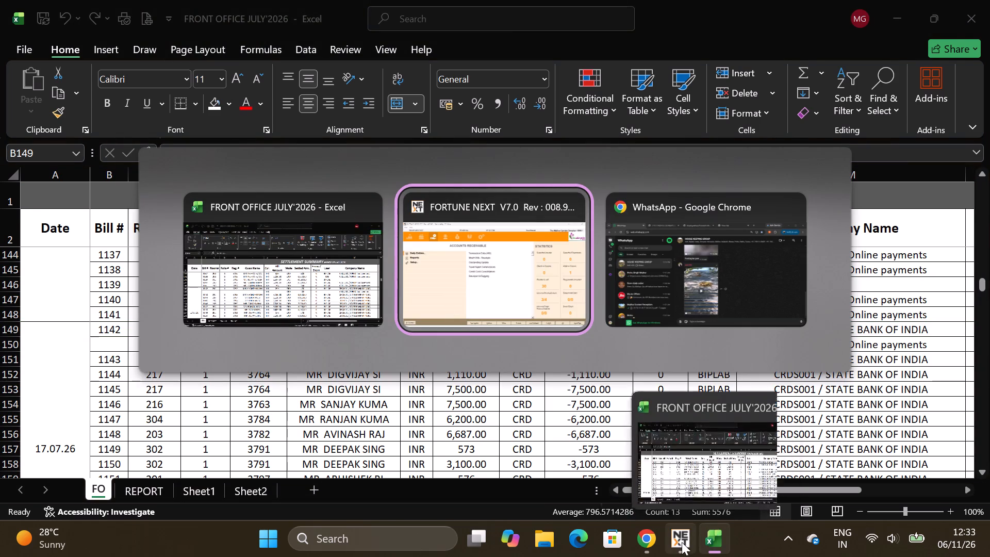
click(682, 542)
key(alt+Tab)
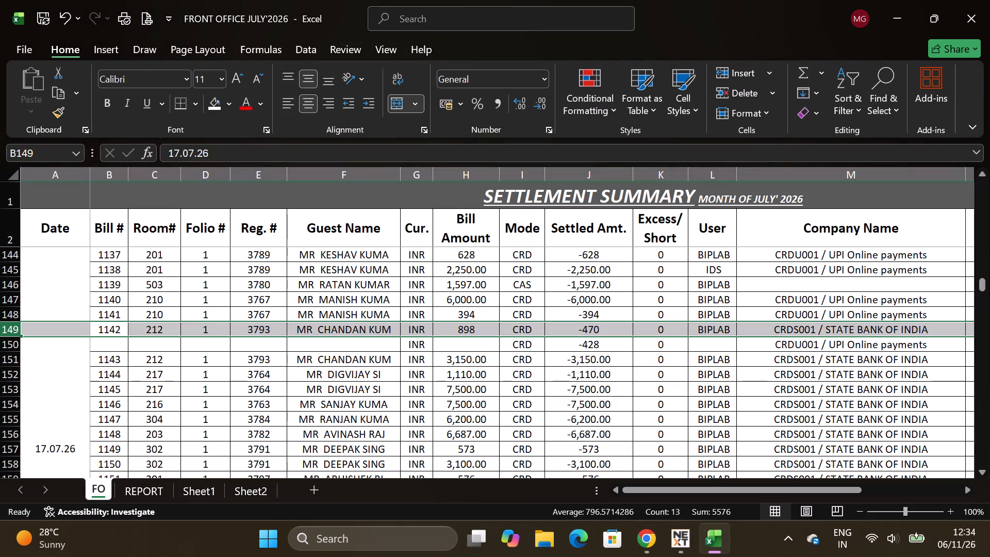
Change the Mode of bill 1142 to CRD in the REPORT sheet.
click(147, 489)
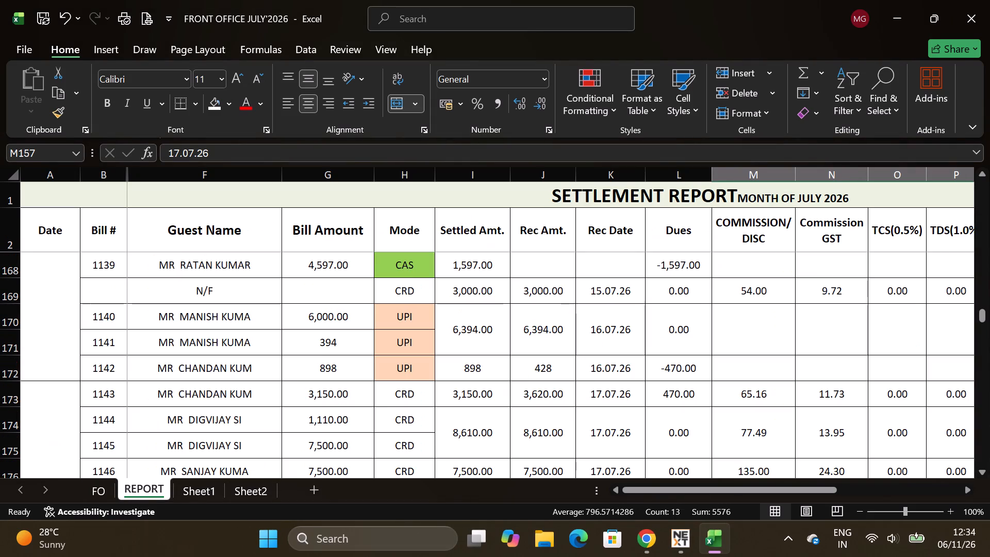
click(413, 371)
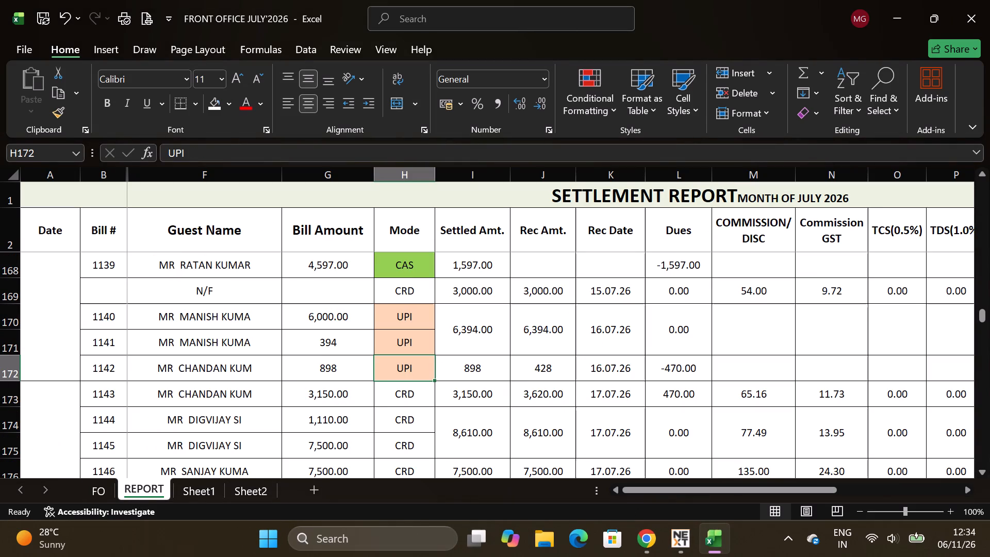
text(CR)
key(d)
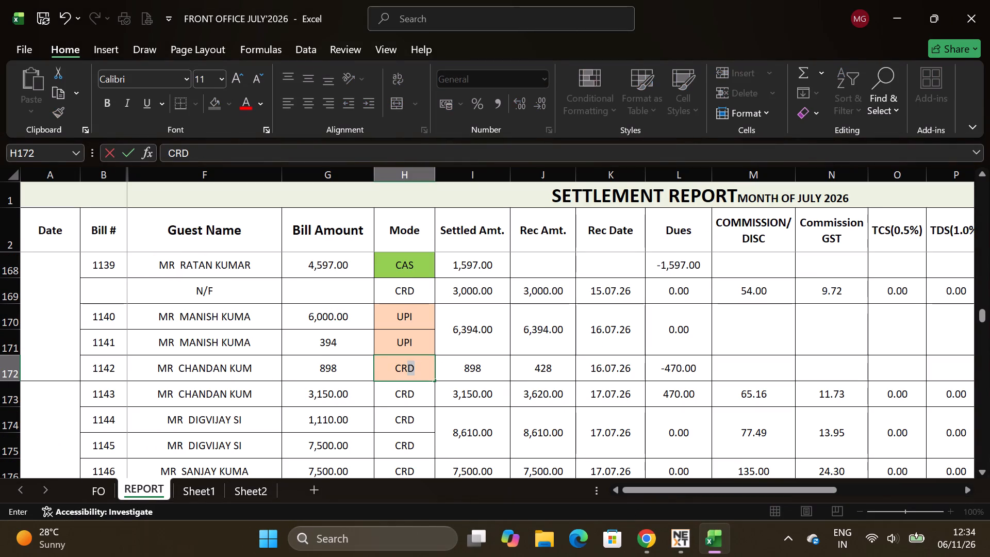
click(510, 385)
click(485, 362)
click(775, 375)
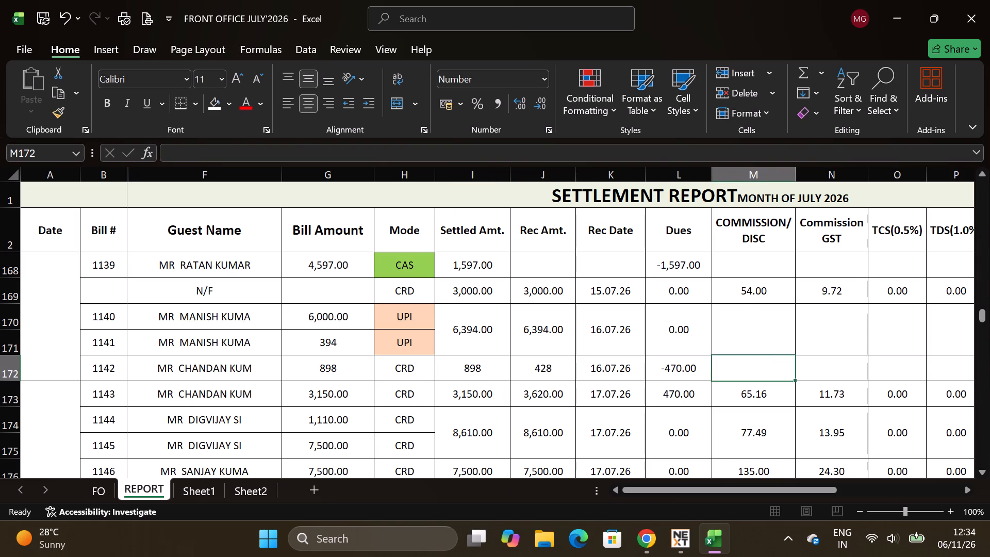
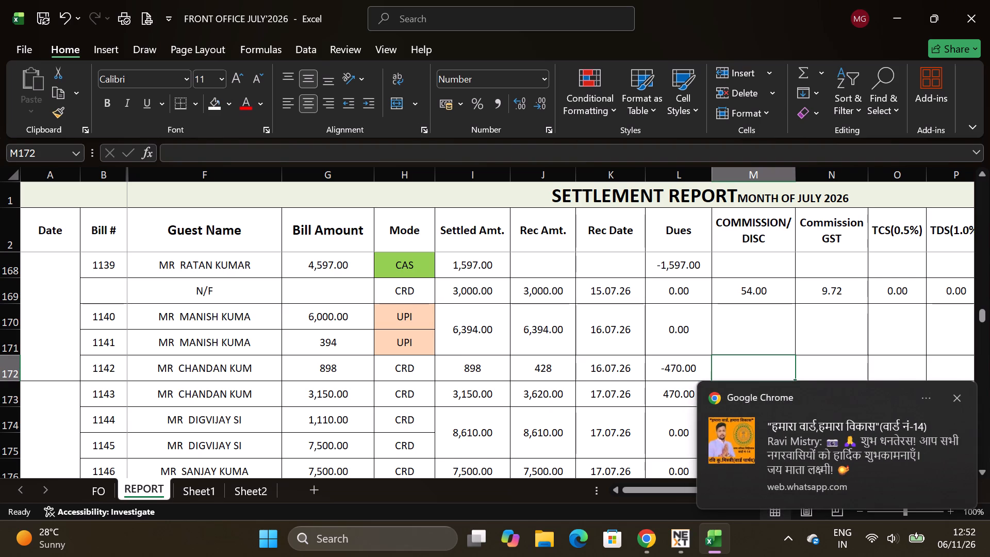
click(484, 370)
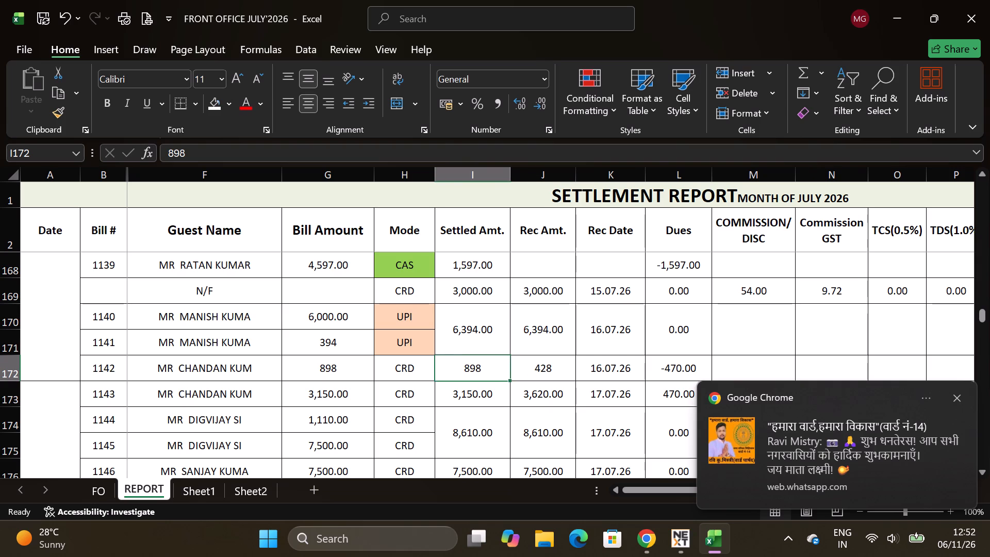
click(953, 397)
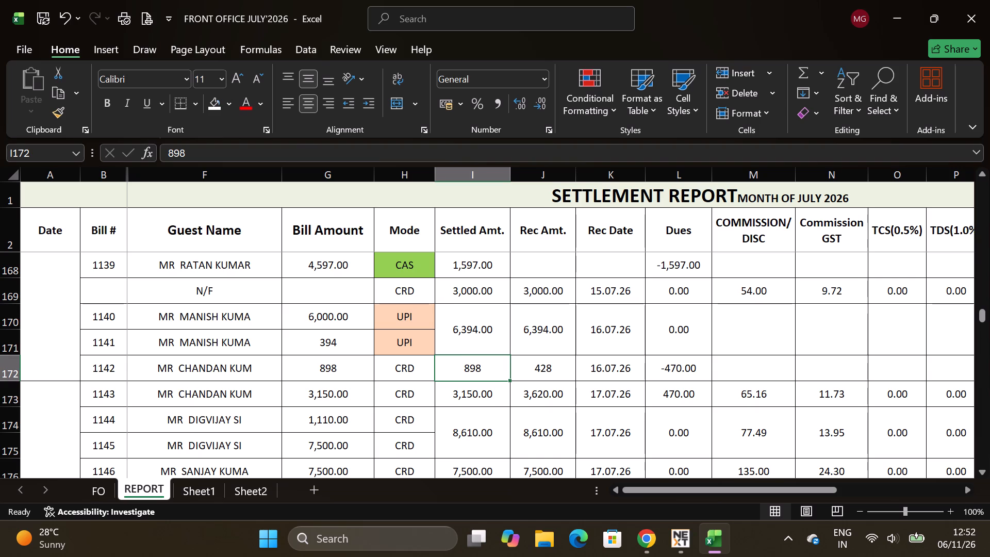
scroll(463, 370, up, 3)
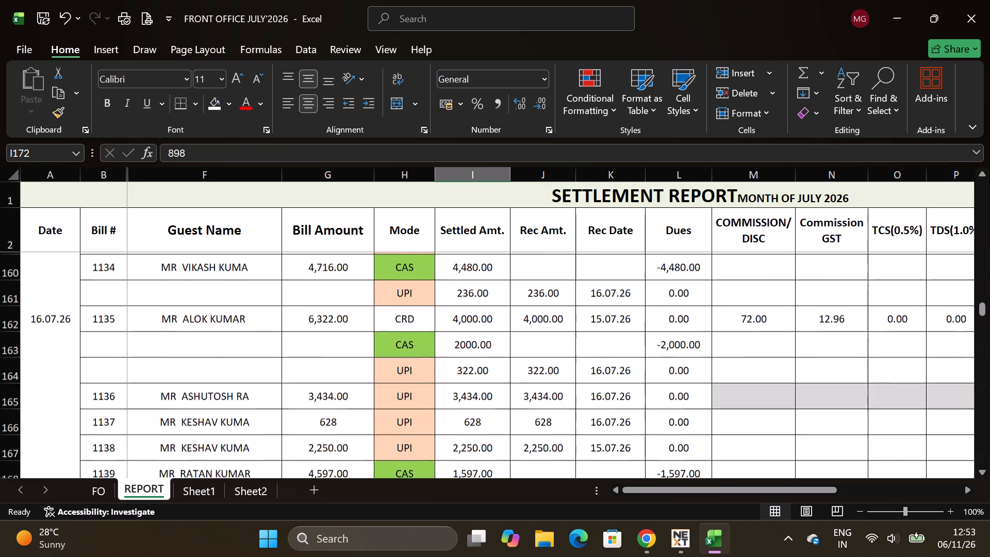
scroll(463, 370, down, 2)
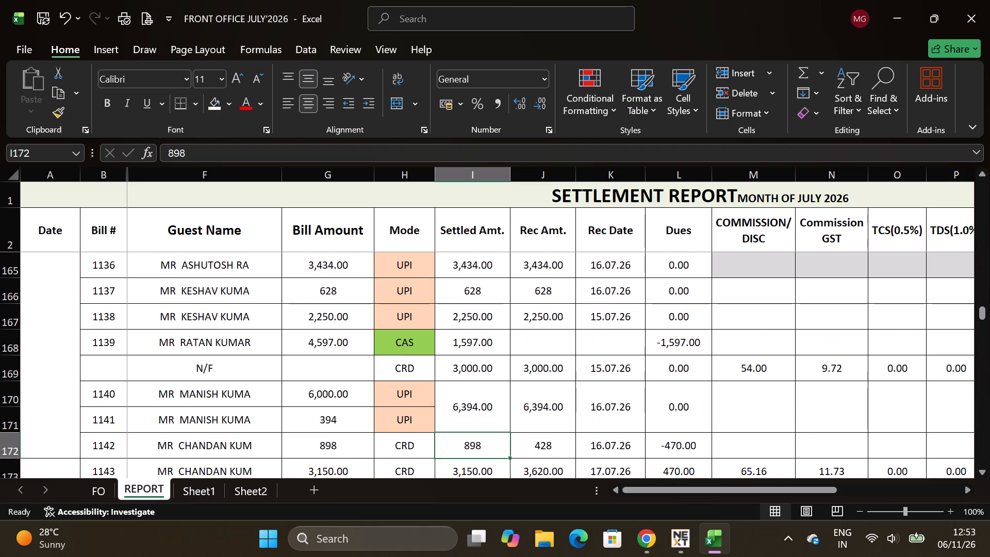
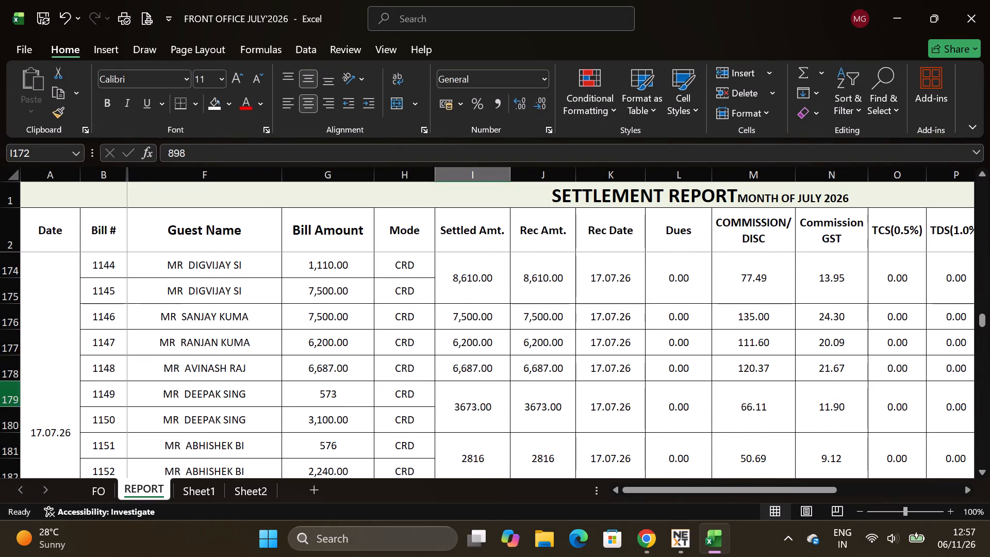
Find bill 1205 in the REPORT sheet and select its row to examine its mode and settled amount.
scroll(110, 365, down, 3)
scroll(157, 418, down, 1)
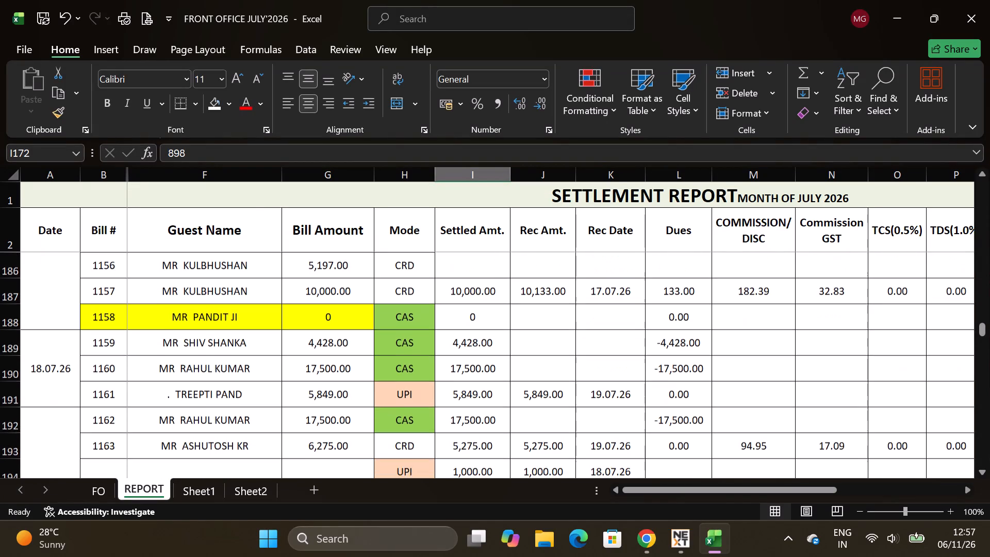
scroll(157, 418, down, 6)
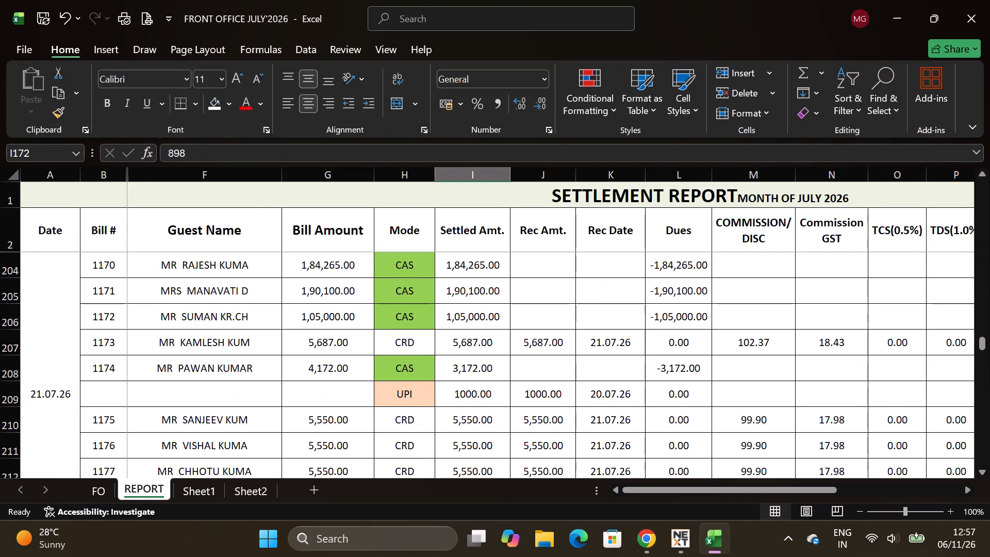
scroll(154, 401, down, 7)
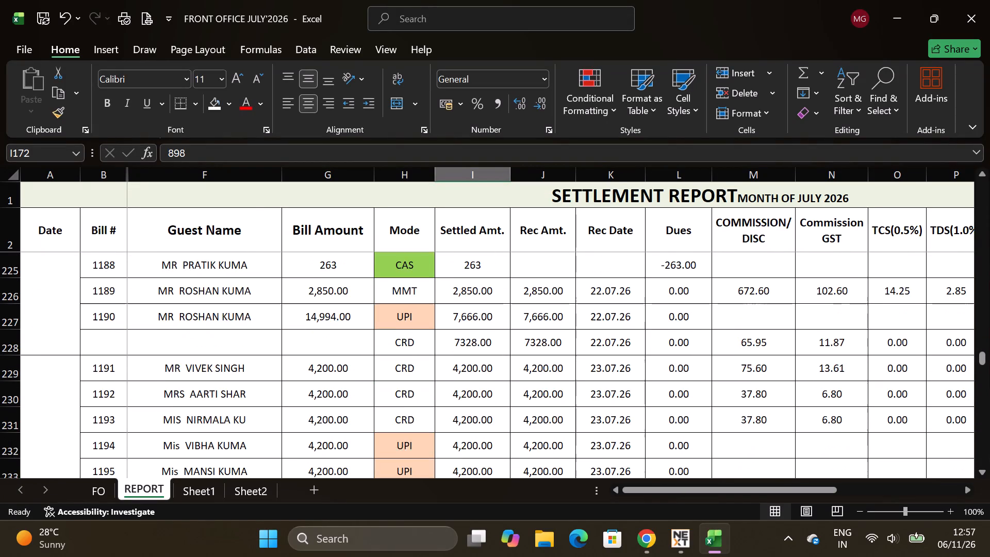
scroll(152, 400, down, 6)
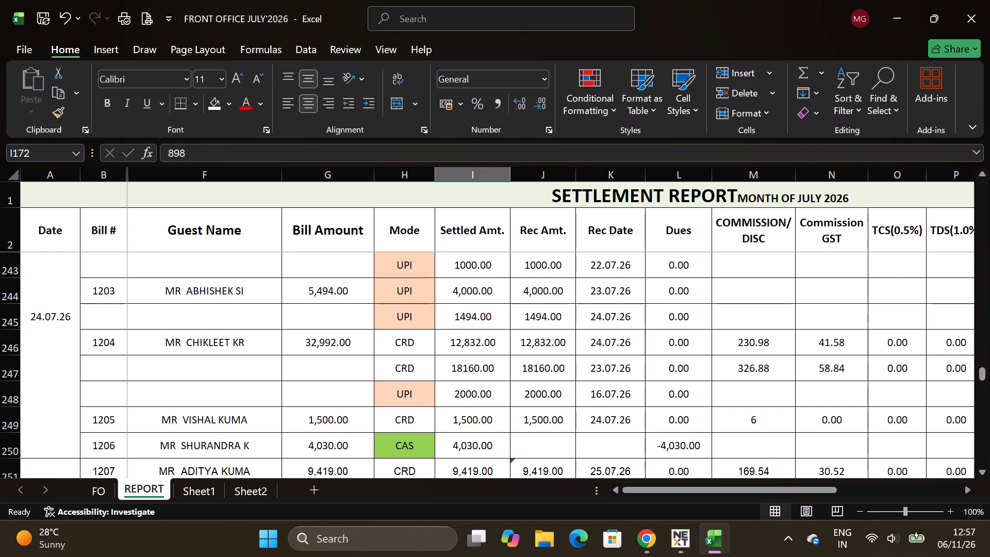
click(16, 419)
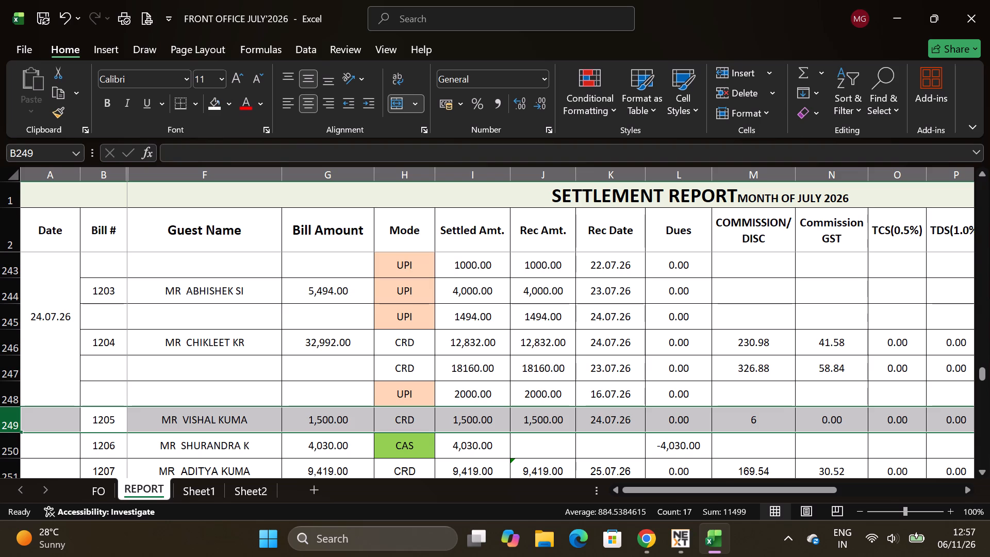
Find bill 1264 in the REPORT sheet and select its row to examine how it was settled.
scroll(29, 421, down, 6)
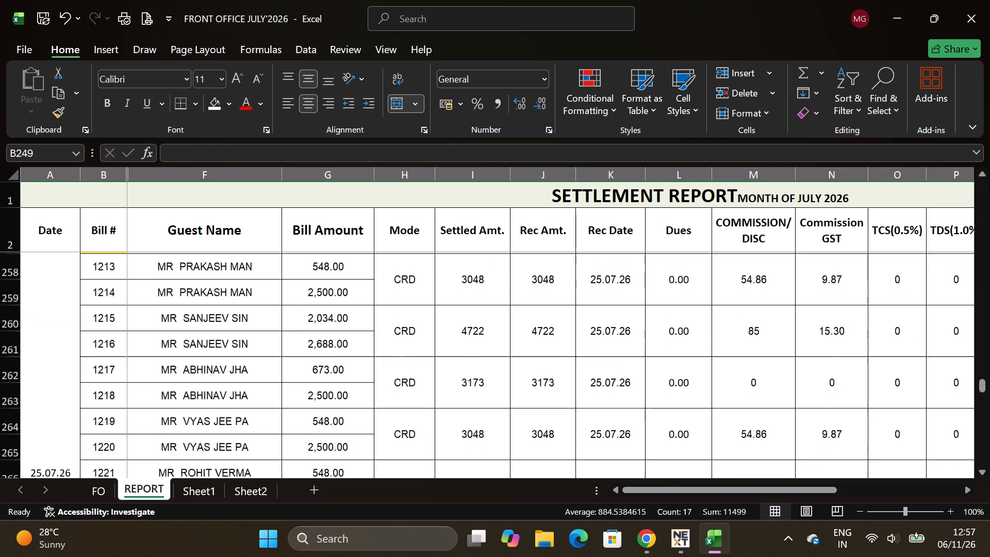
scroll(45, 401, down, 3)
scroll(93, 389, down, 1)
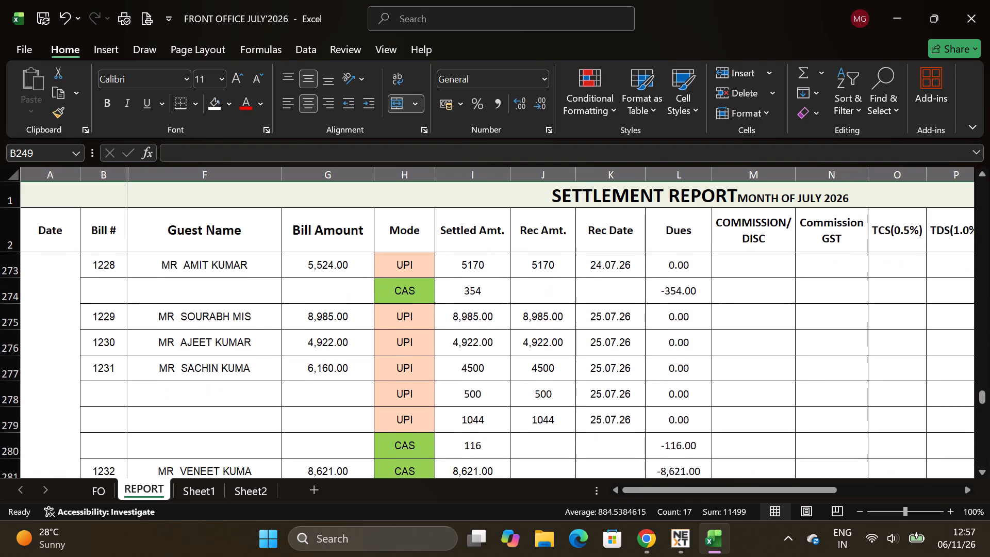
scroll(93, 389, down, 12)
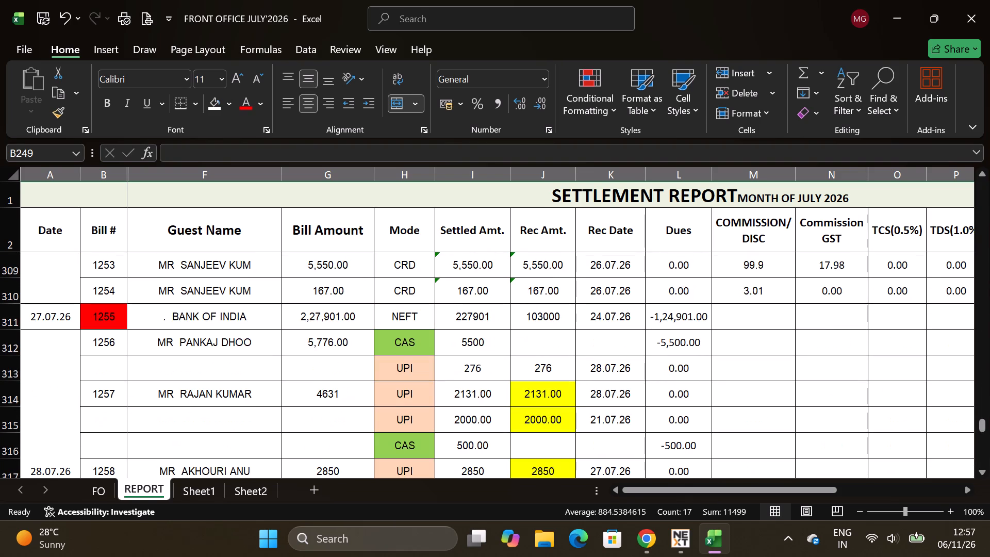
scroll(125, 406, down, 6)
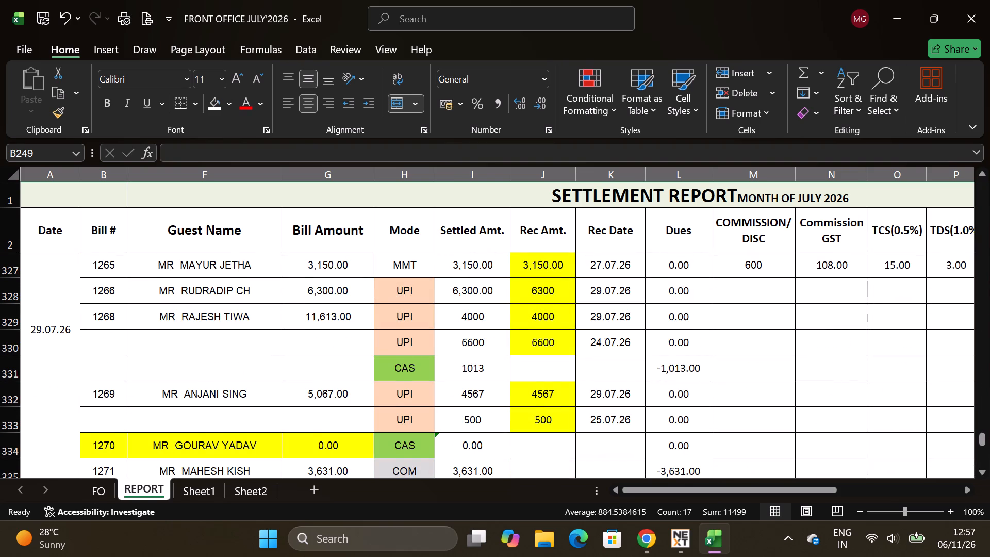
scroll(155, 404, up, 2)
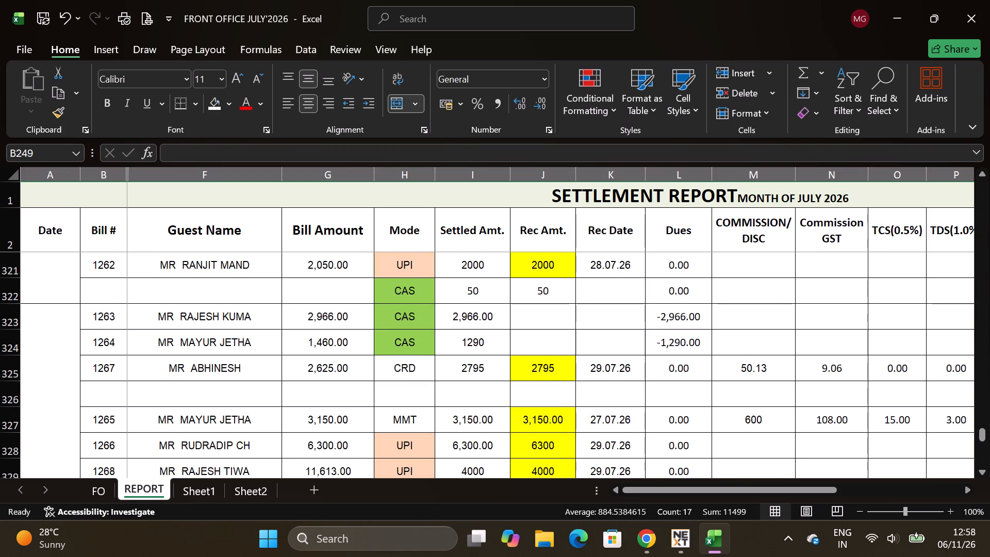
click(0, 342)
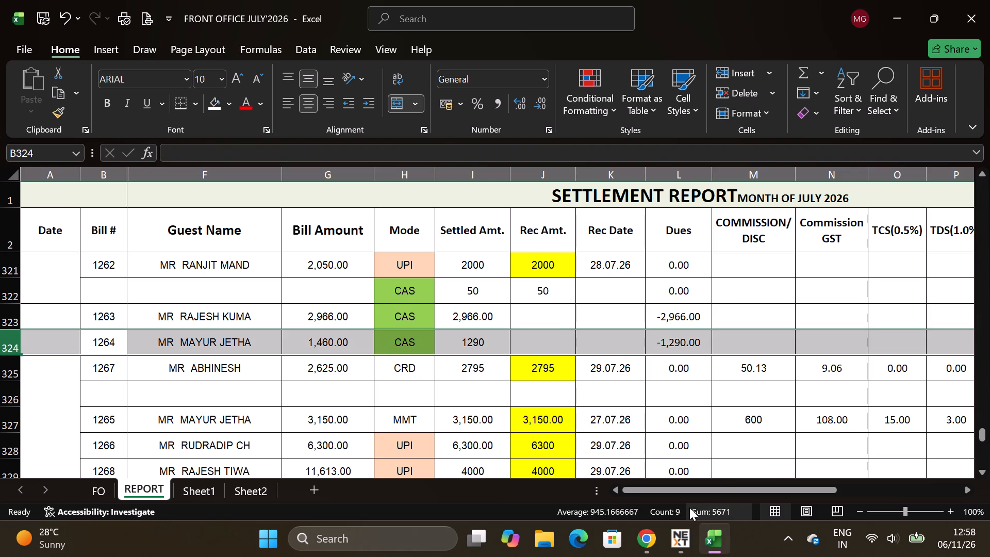
drag(695, 490, 412, 460)
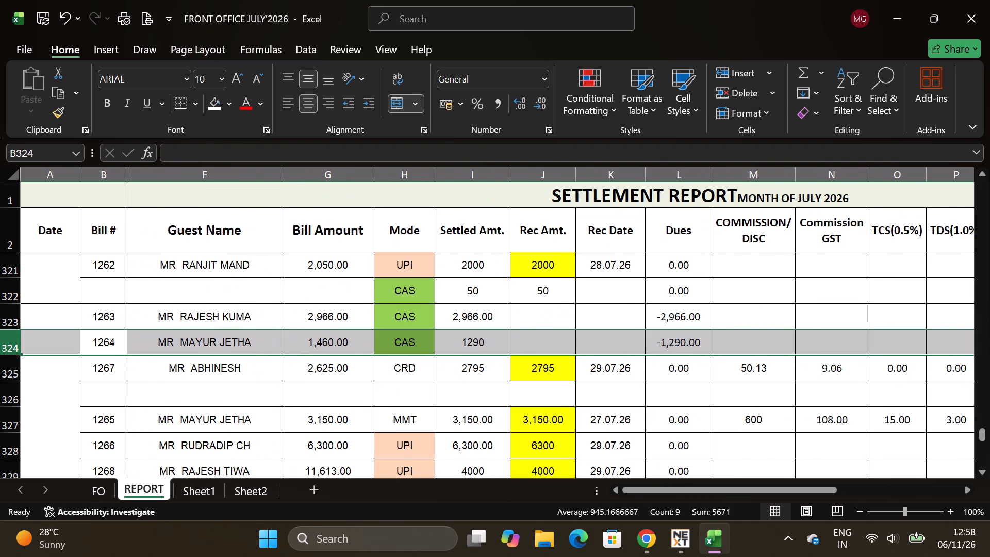
Look up bill 1264 in the FO sheet's settlement summary and compare it with the open bills in FORTUNE NEXT.
click(107, 489)
scroll(156, 382, down, 6)
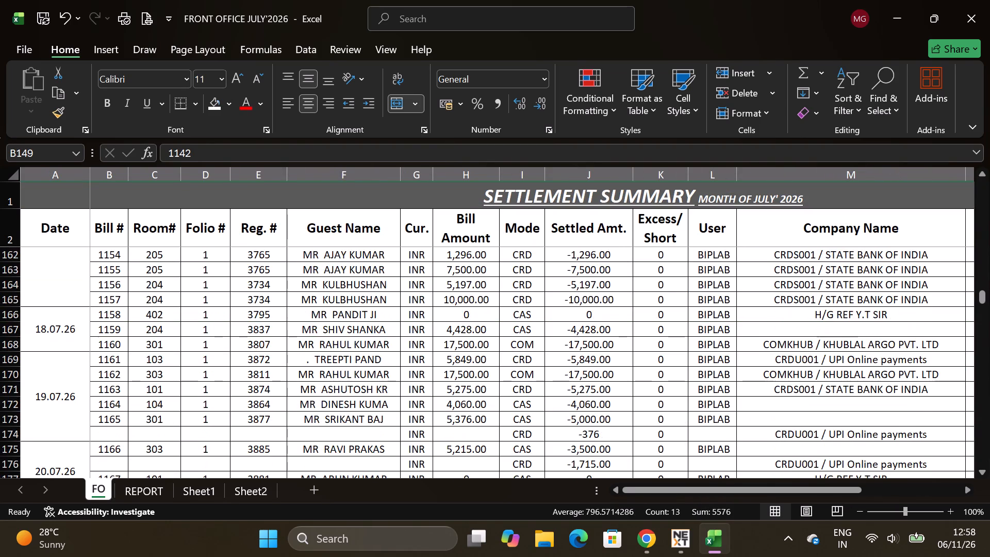
scroll(148, 390, down, 4)
scroll(147, 391, down, 17)
scroll(147, 391, down, 5)
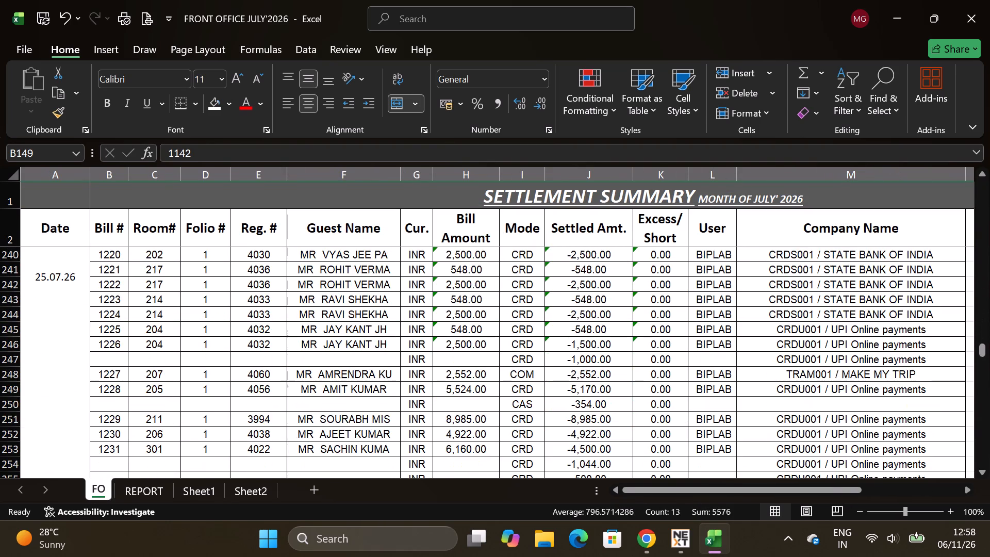
scroll(146, 392, down, 19)
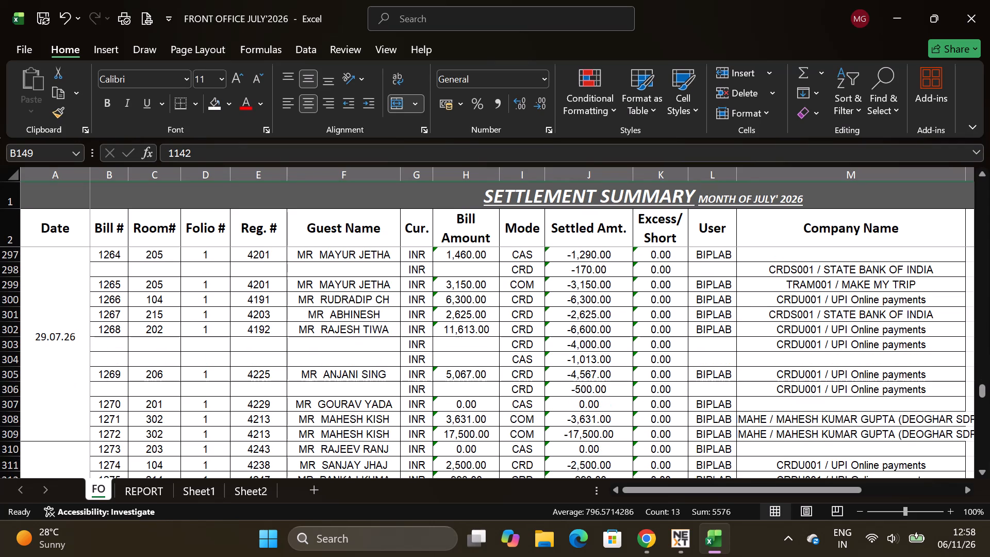
scroll(237, 420, up, 1)
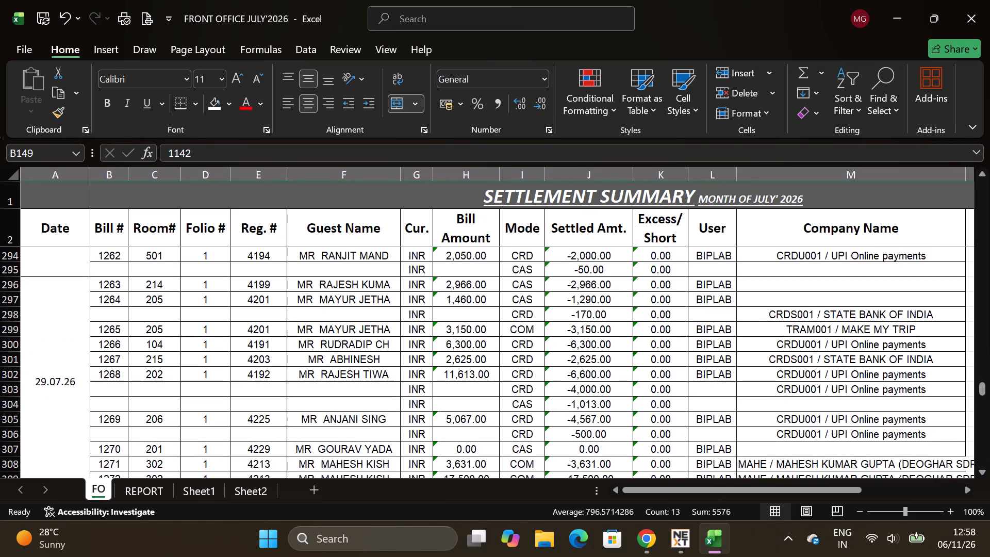
click(14, 301)
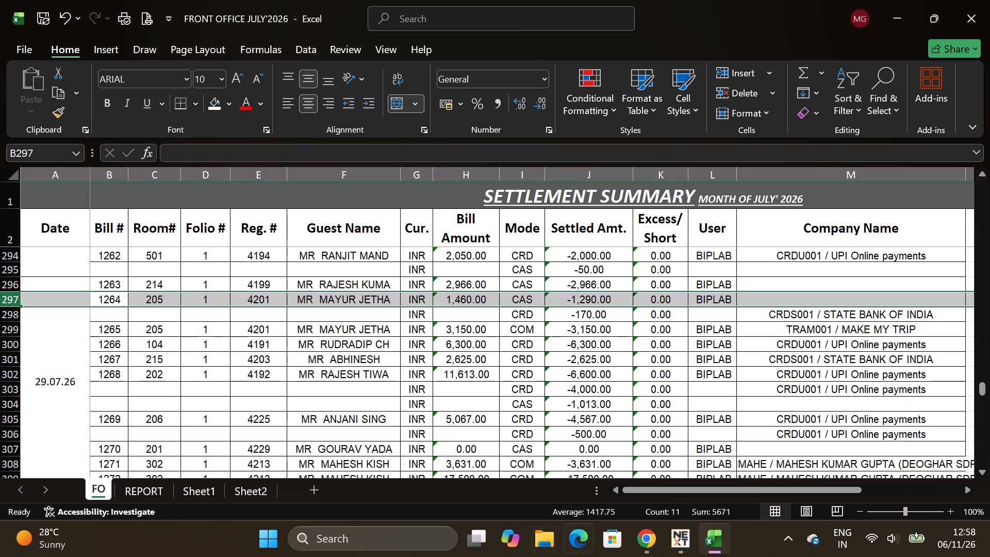
click(673, 538)
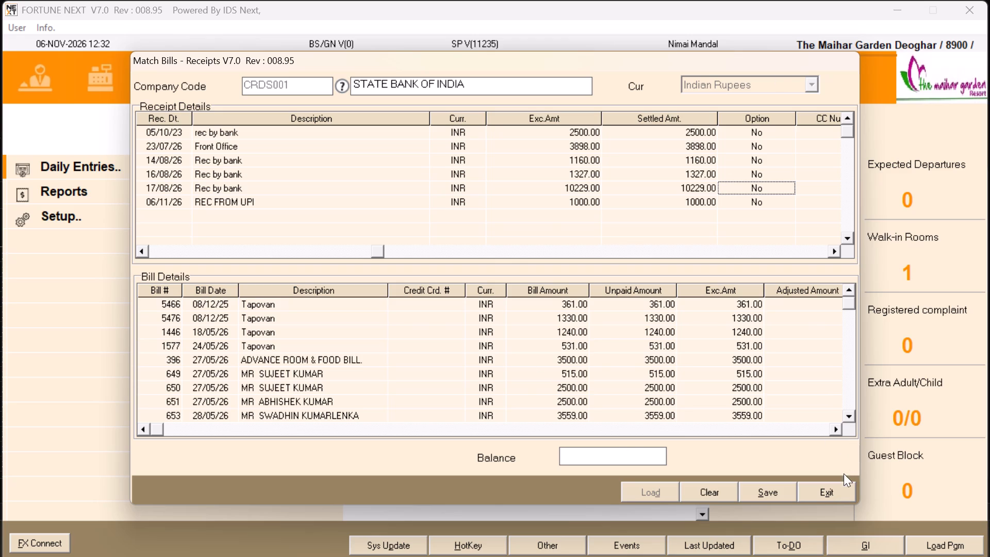
key(alt+Tab)
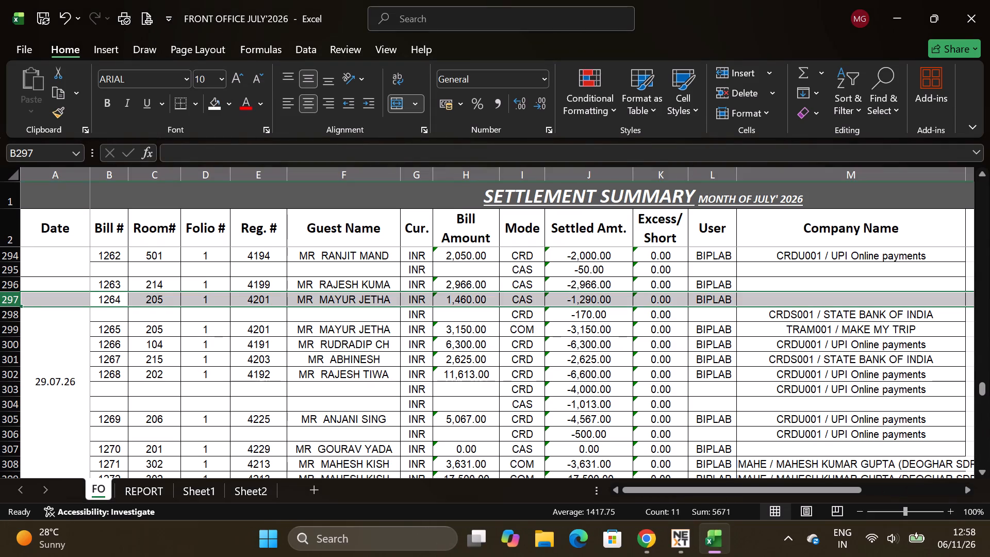
Return to the row of bill 1205 in the REPORT sheet to recheck its card settlement.
scroll(317, 398, up, 8)
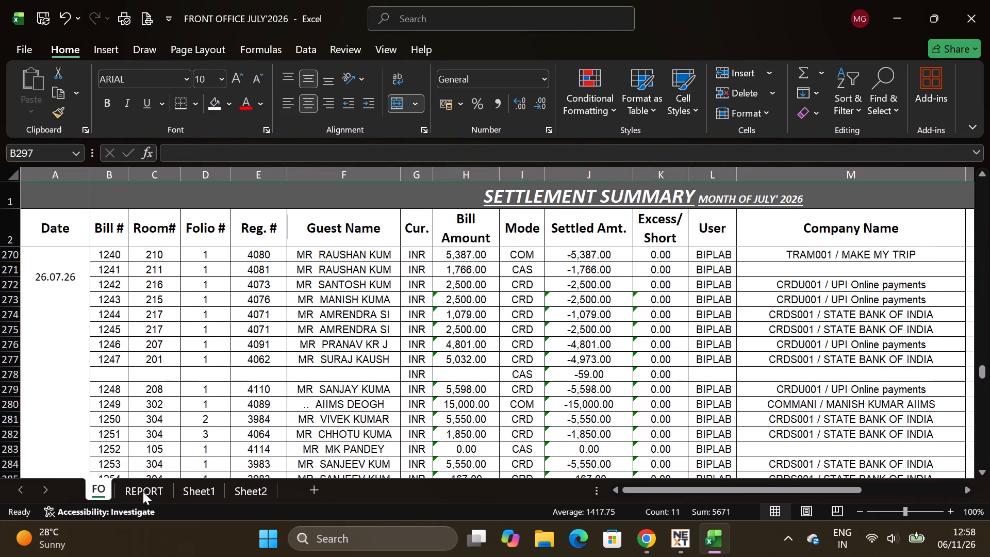
click(143, 492)
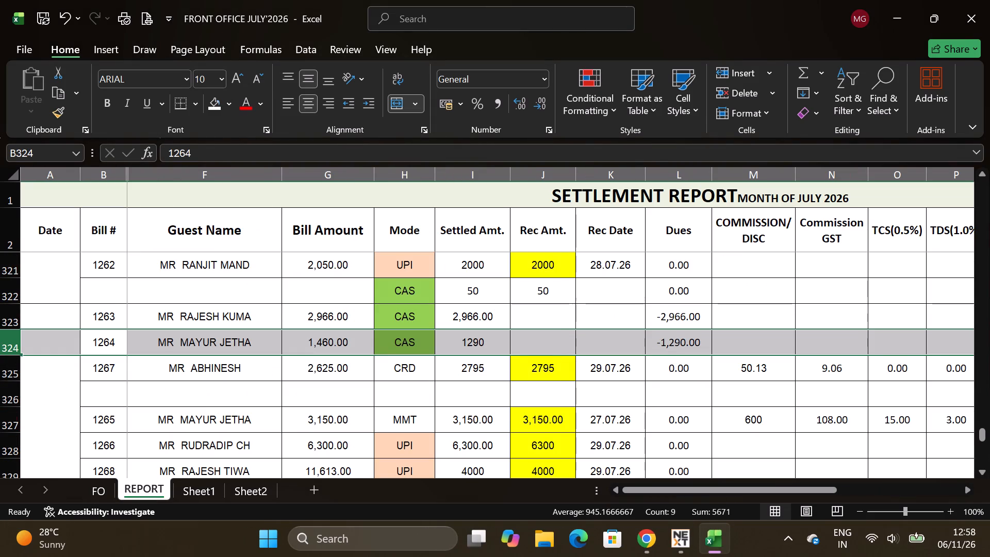
scroll(219, 398, up, 13)
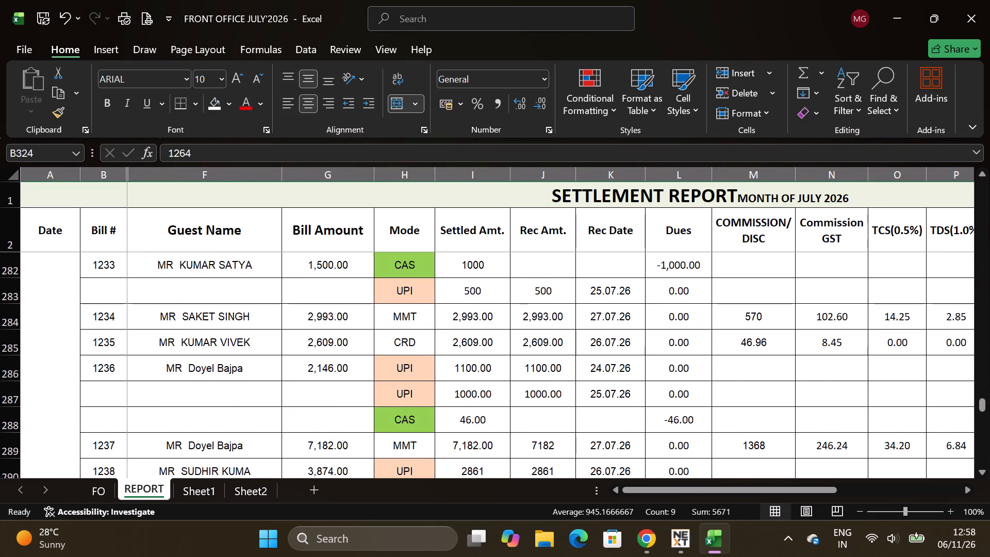
scroll(219, 399, up, 12)
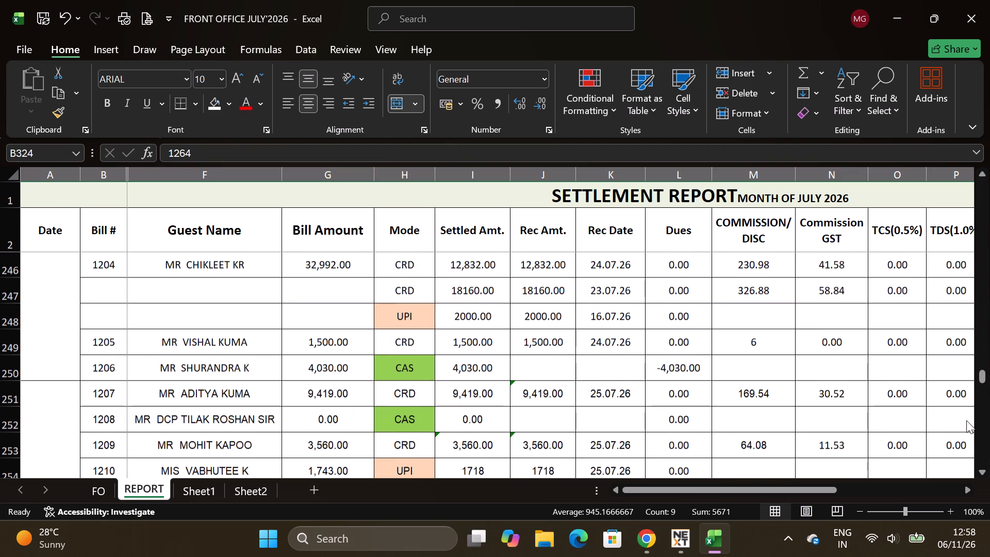
click(8, 345)
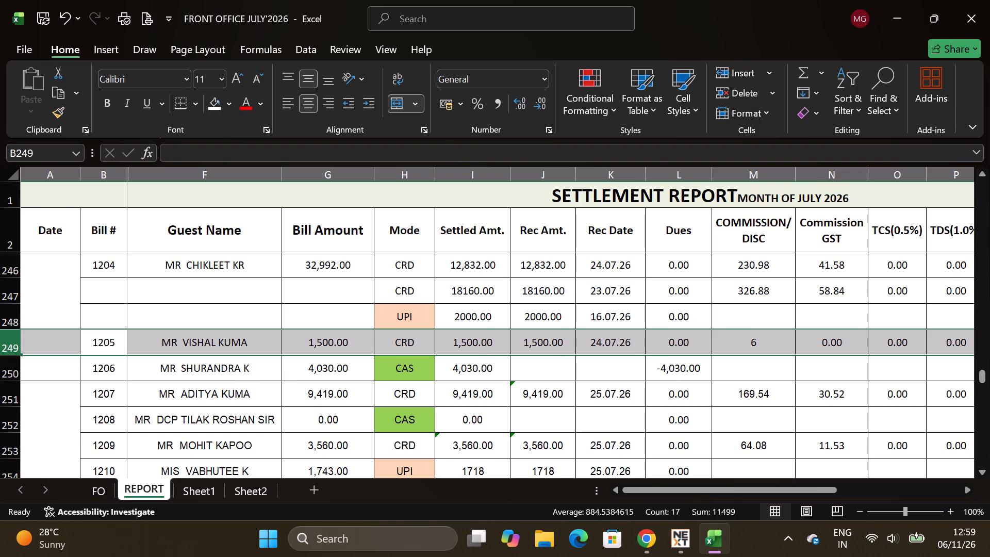
In FORTUNE NEXT, mark the 17/08/26 bank receipt of 10229.00 as the one to match.
key(alt+Tab)
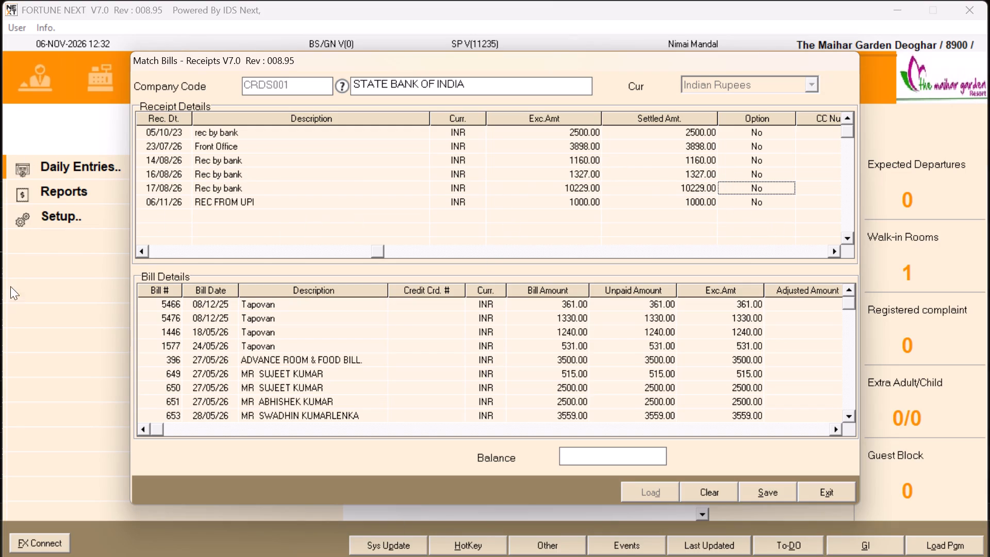
click(759, 206)
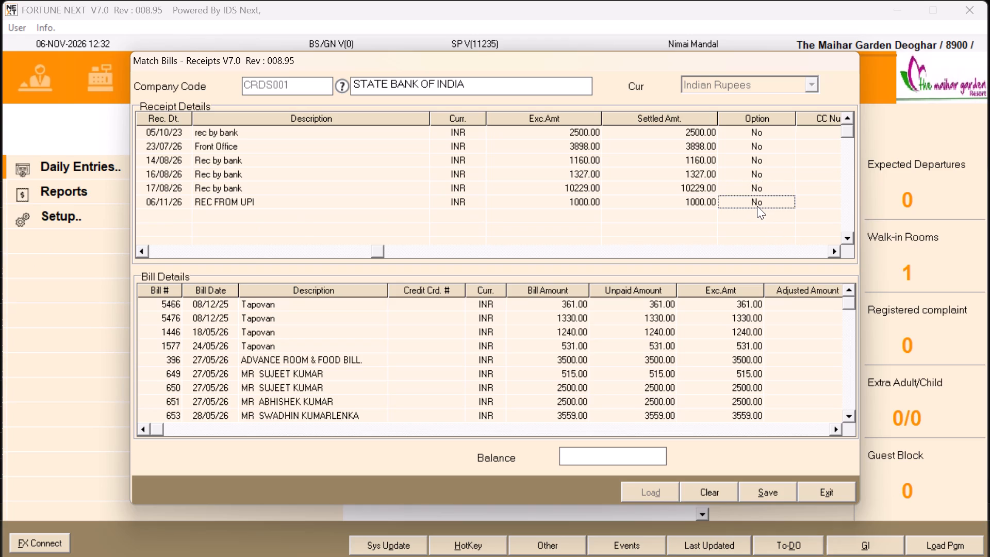
click(745, 186)
key(Return)
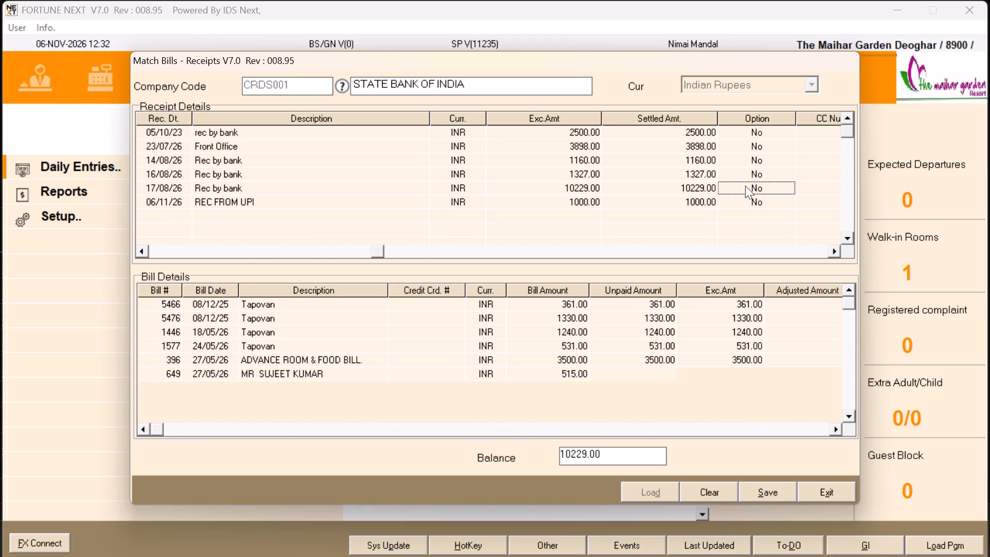
Match bill 1205 dated 24/07/26 against the chosen receipt with an adjusted amount of 1500.00.
click(849, 417)
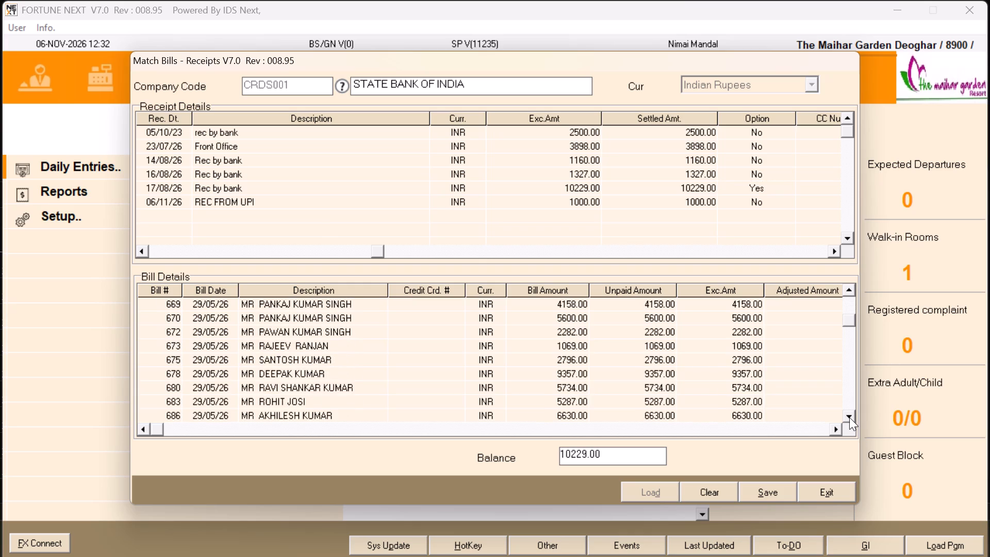
click(849, 417)
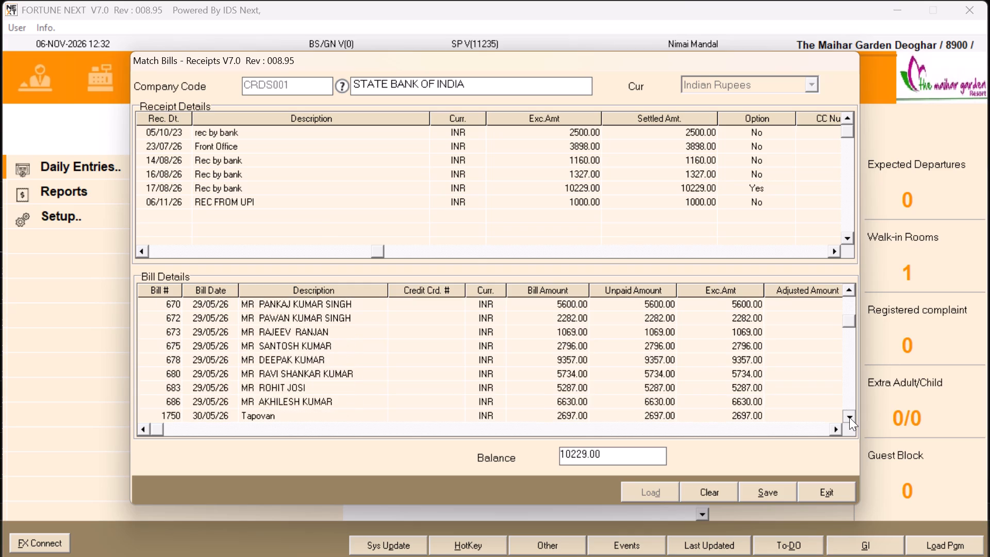
click(849, 417)
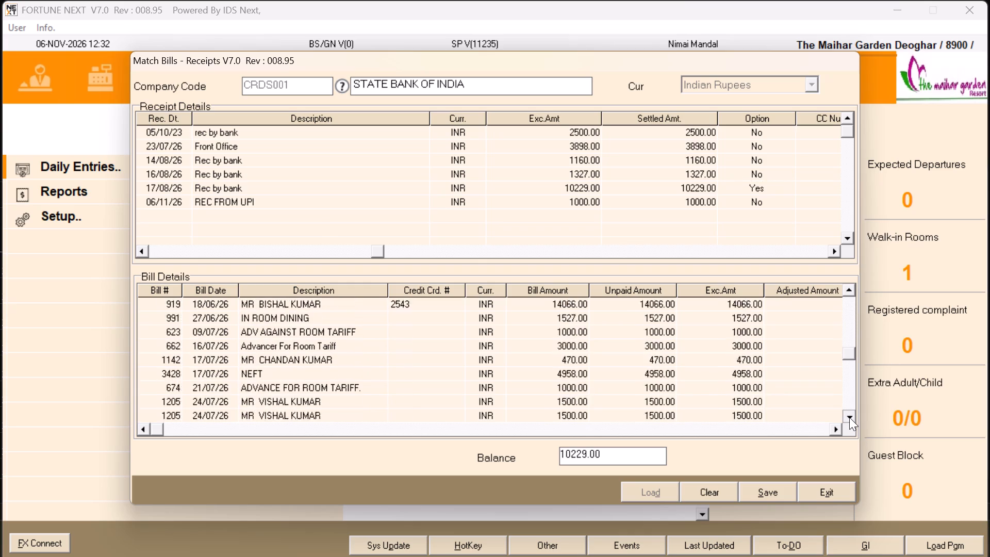
click(173, 385)
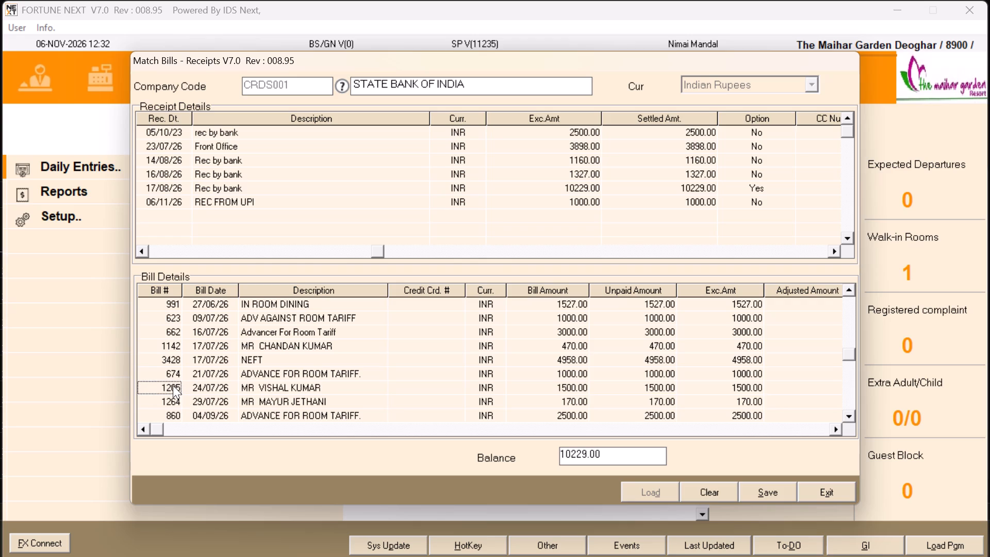
key(Return)
key(Return)
key(Return)
key(Down)
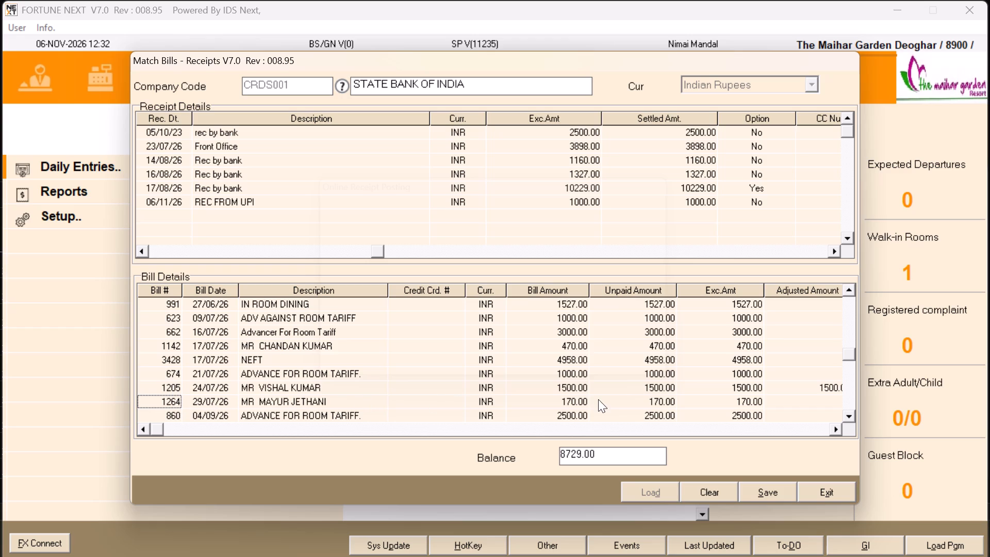
Switch to the July 2026 Excel report and check the settlement of bill 1264 in the REPORT sheet.
scroll(366, 377, down, 1)
key(alt+Tab)
scroll(119, 392, down, 9)
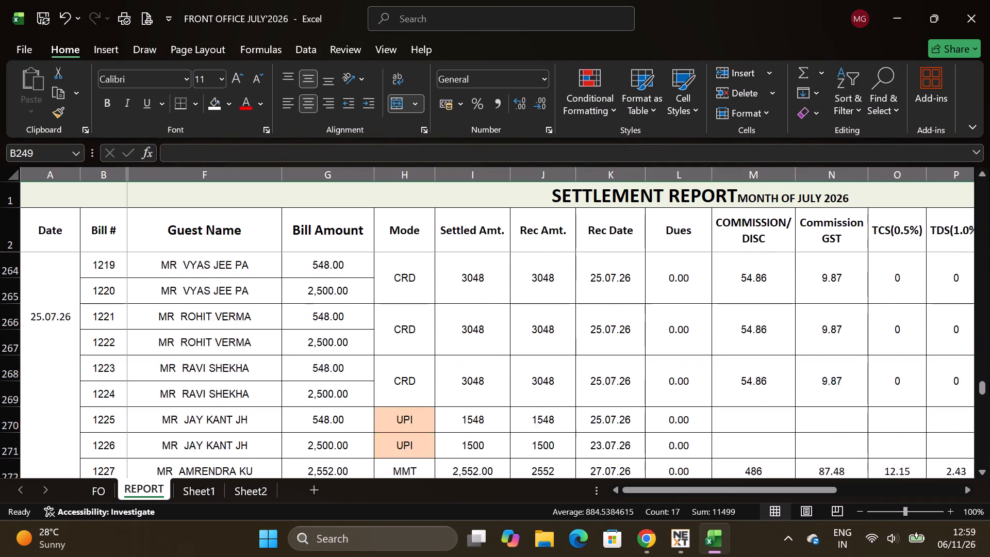
scroll(115, 386, down, 19)
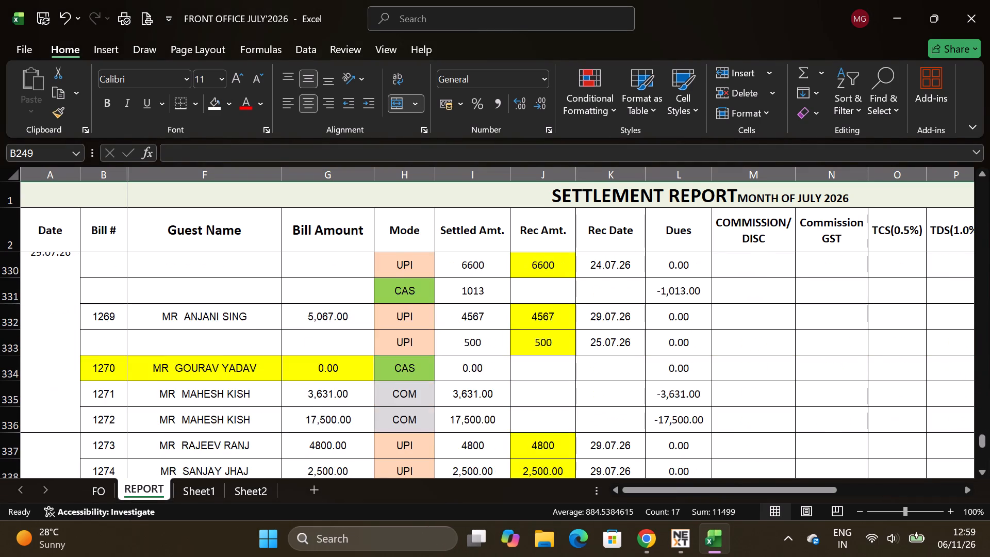
scroll(118, 384, up, 3)
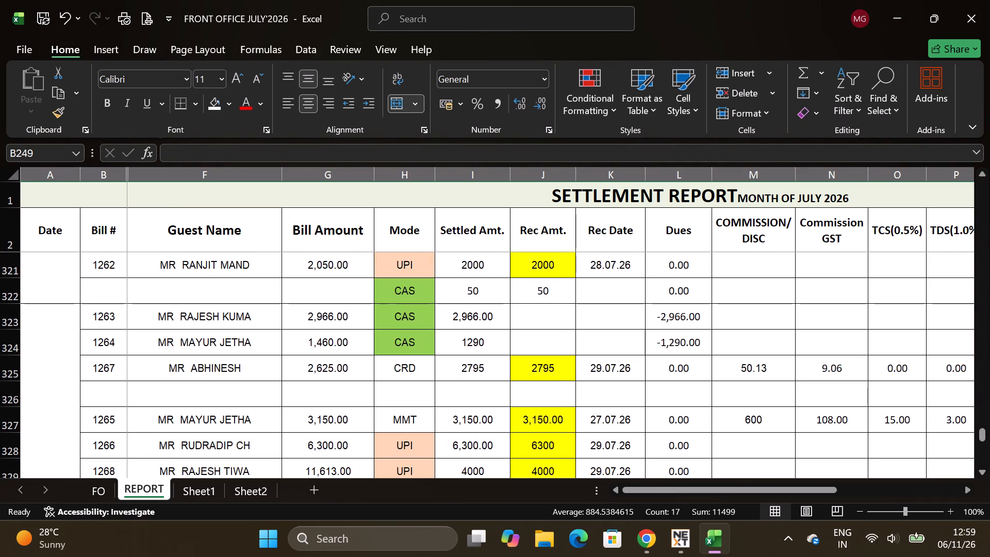
click(440, 340)
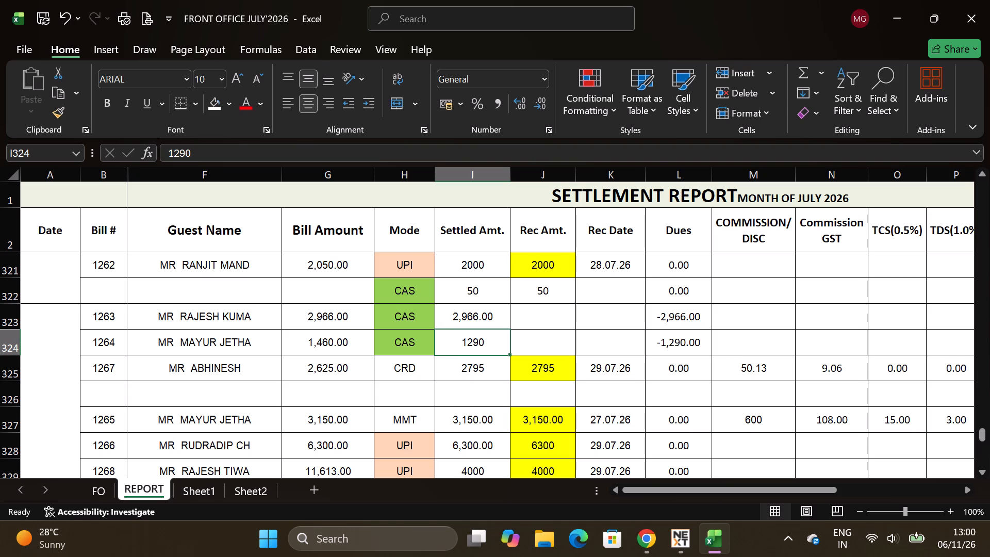
Back in FORTUNE NEXT, match bill 1264 dated 29/07/26 against the chosen receipt with an adjusted amount of 170.00.
key(alt+Tab)
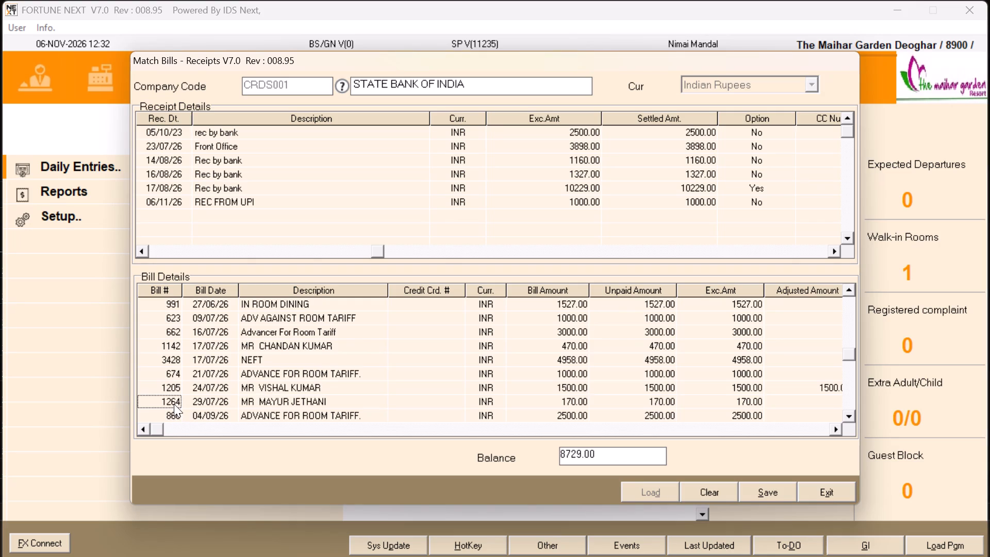
key(Return)
key(Return)
key(Return)
key(Down)
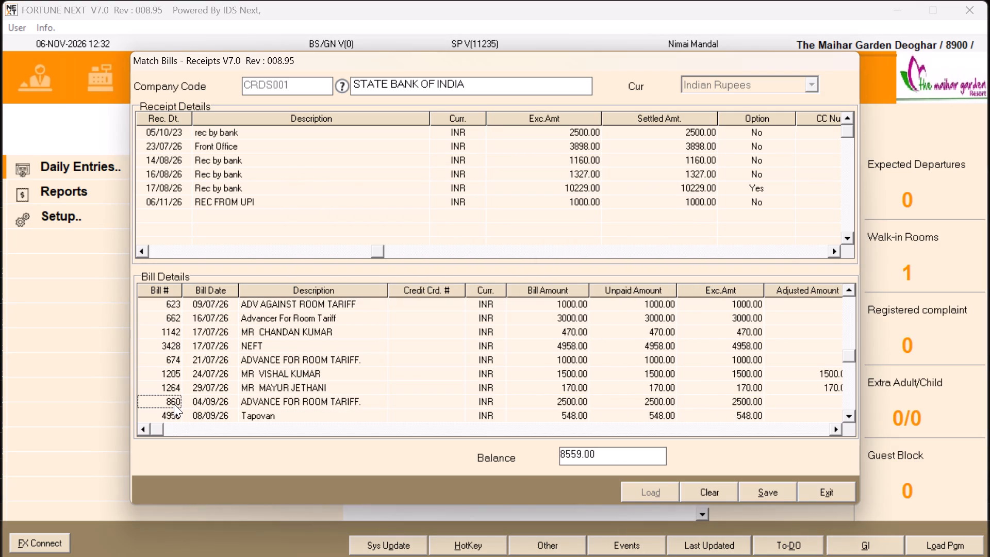
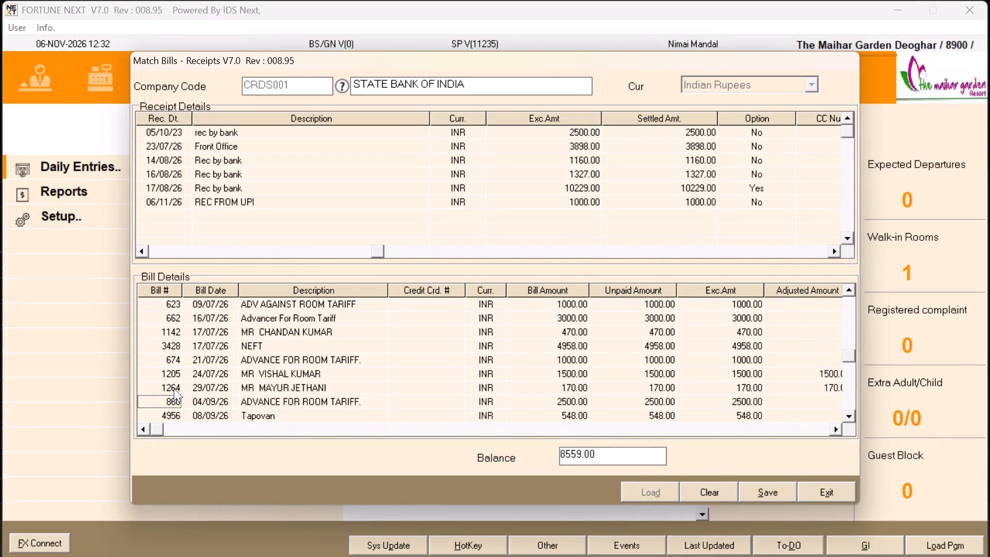
Select bill 1264 in the bill details and return to the July 2026 Excel settlement report to recheck its entry.
click(174, 388)
key(alt+Tab)
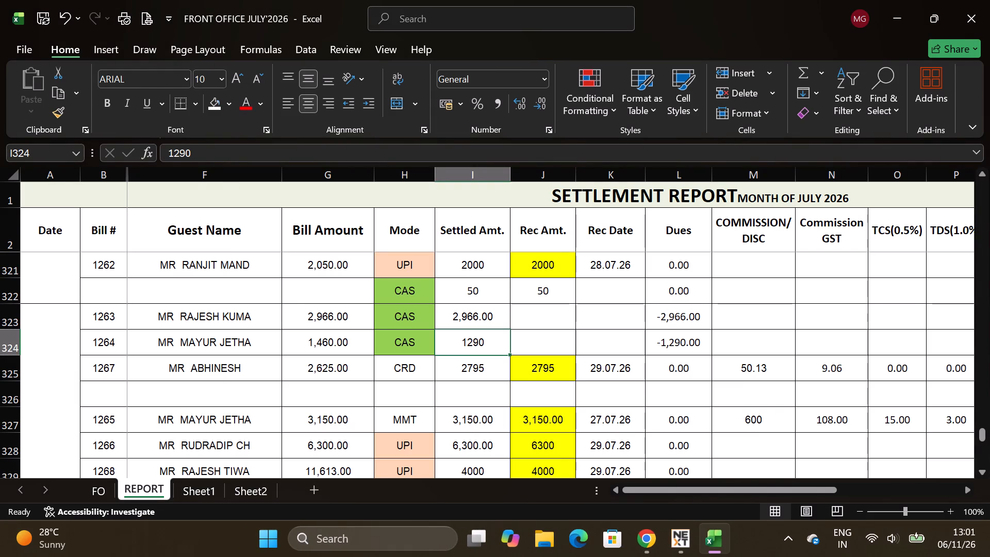
Switch back to FORTUNE NEXT and save the State Bank of India bill-to-receipt matching for bills 1205 and 1264.
key(alt+Tab)
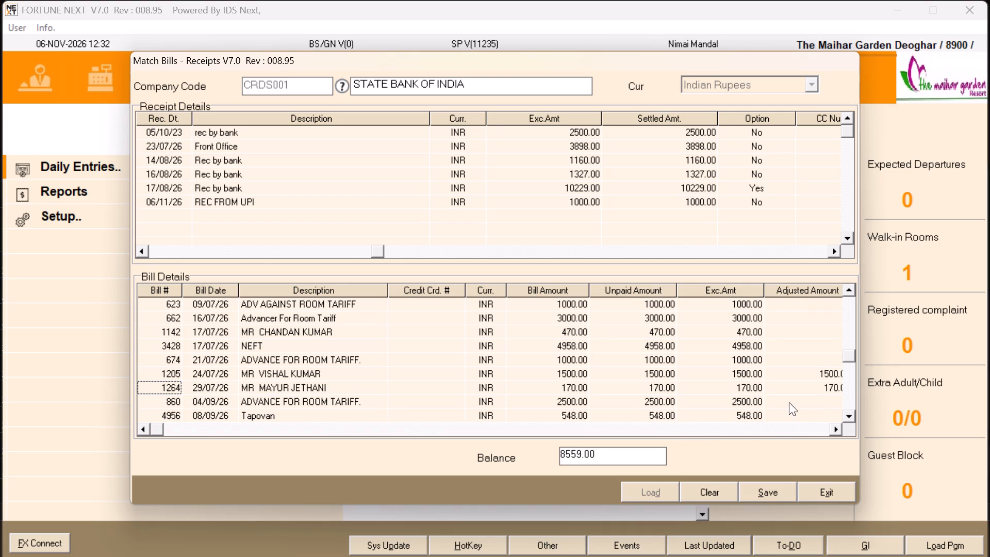
click(770, 496)
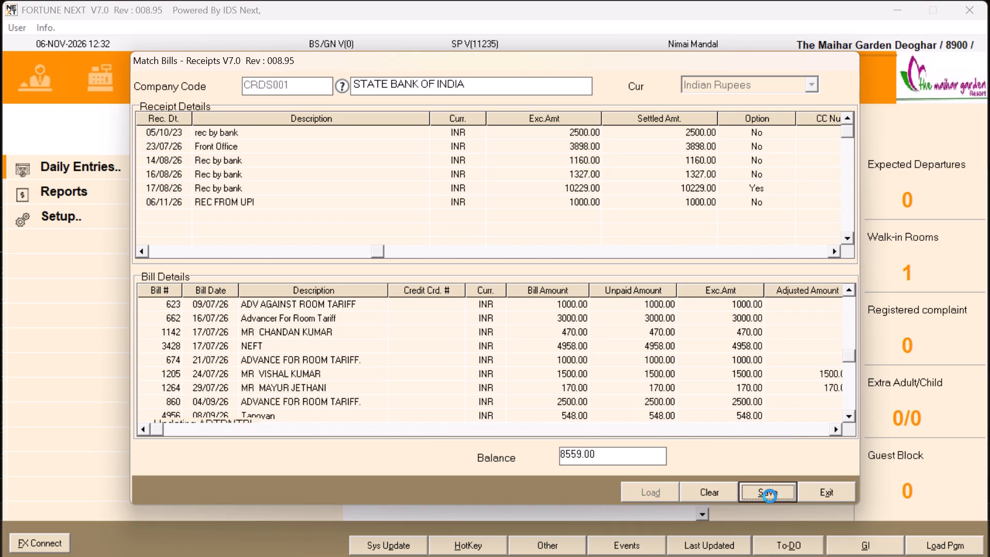
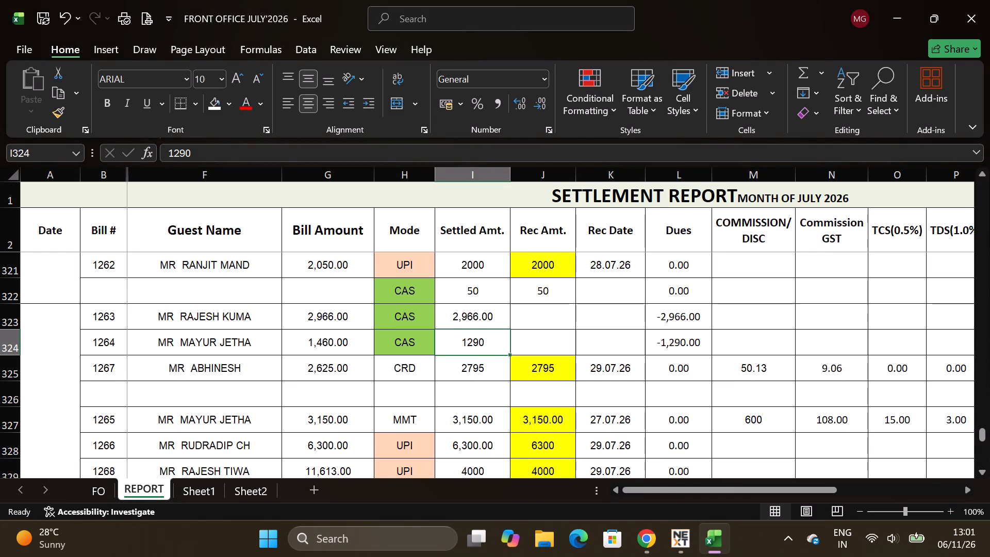
Check the settlement entries following bill 1264 in the REPORT sheet against the outstanding bills in FORTUNE NEXT.
scroll(416, 392, down, 1)
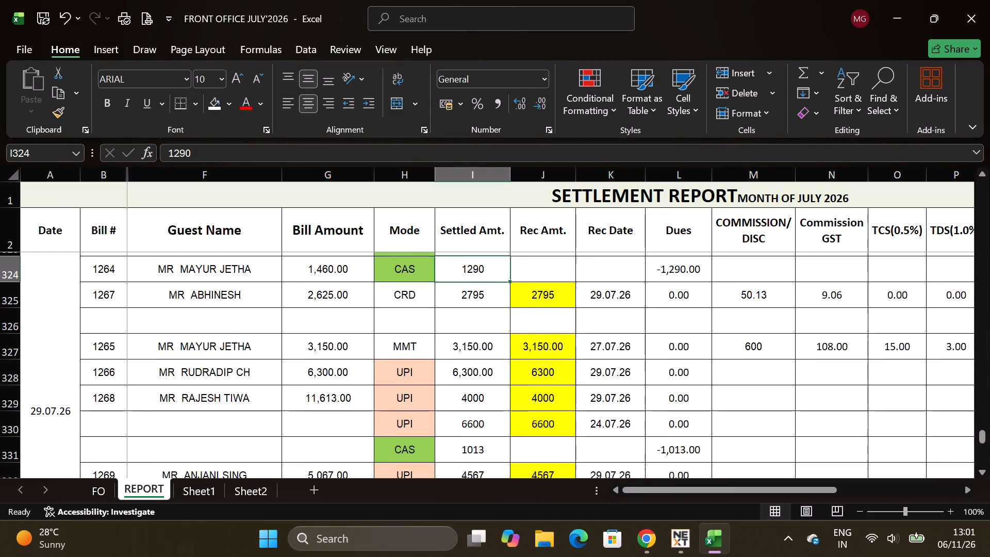
key(alt+Tab)
key(alt+Tab)
scroll(417, 381, down, 3)
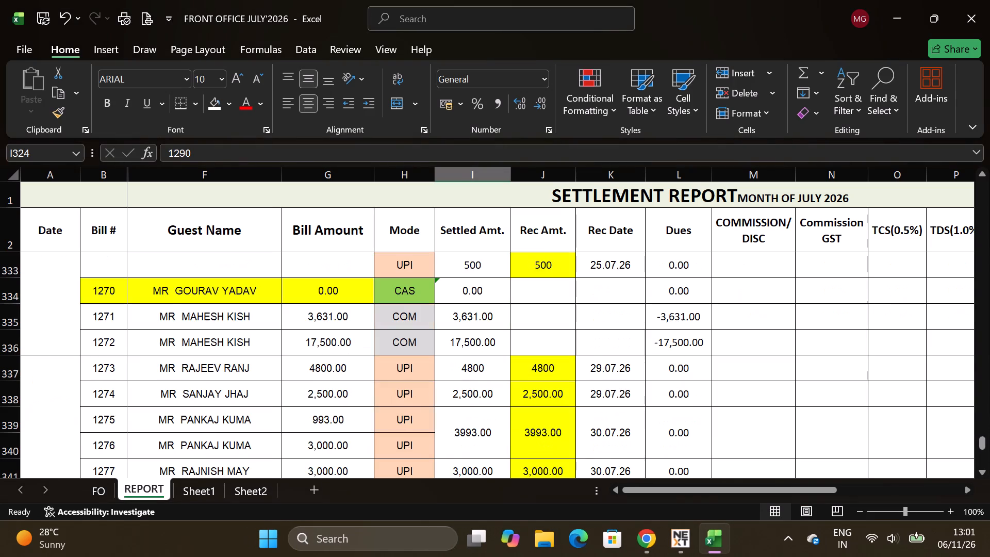
Check the report rows for bills after 1277, switch to FORTUNE NEXT and close the Match Bills - Receipts window.
scroll(417, 377, down, 4)
scroll(417, 374, up, 1)
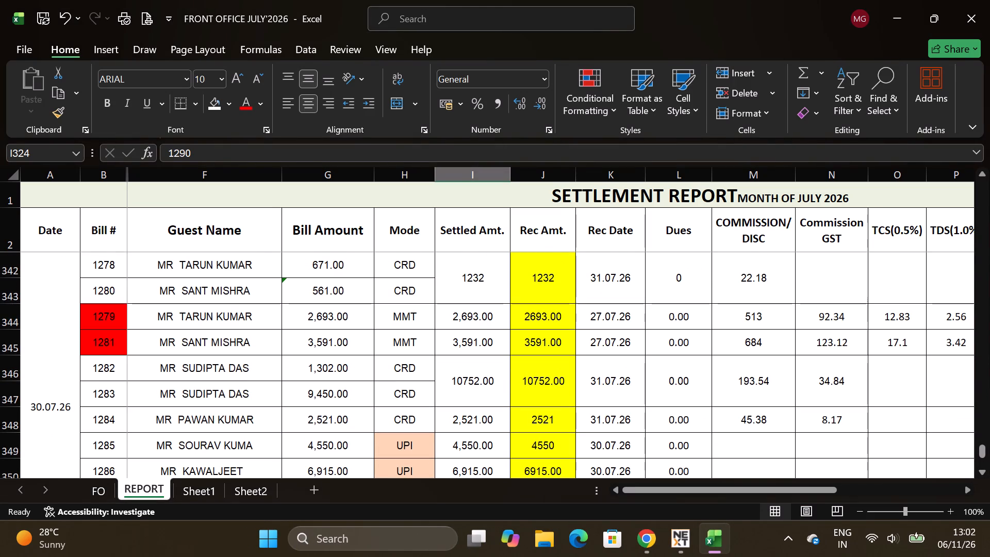
key(alt+Tab)
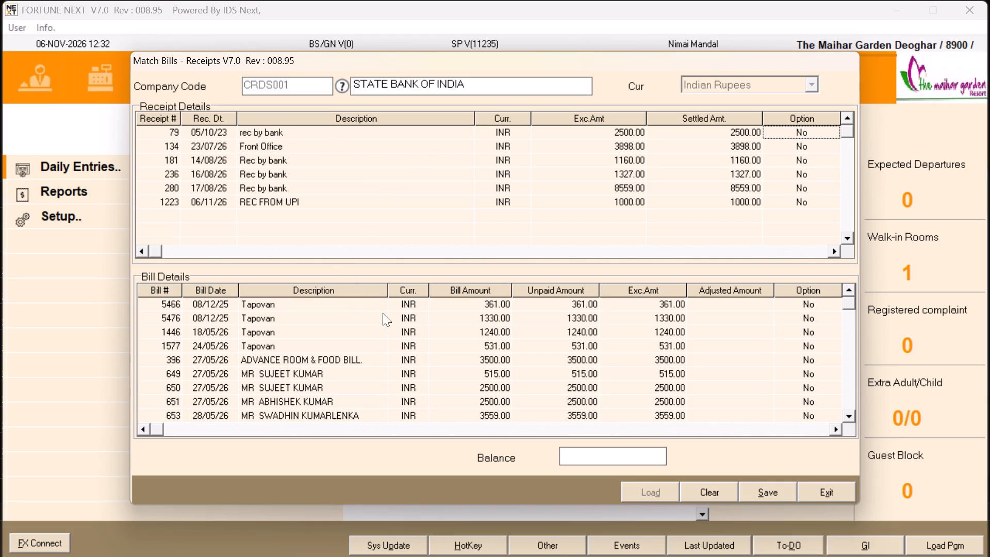
click(839, 497)
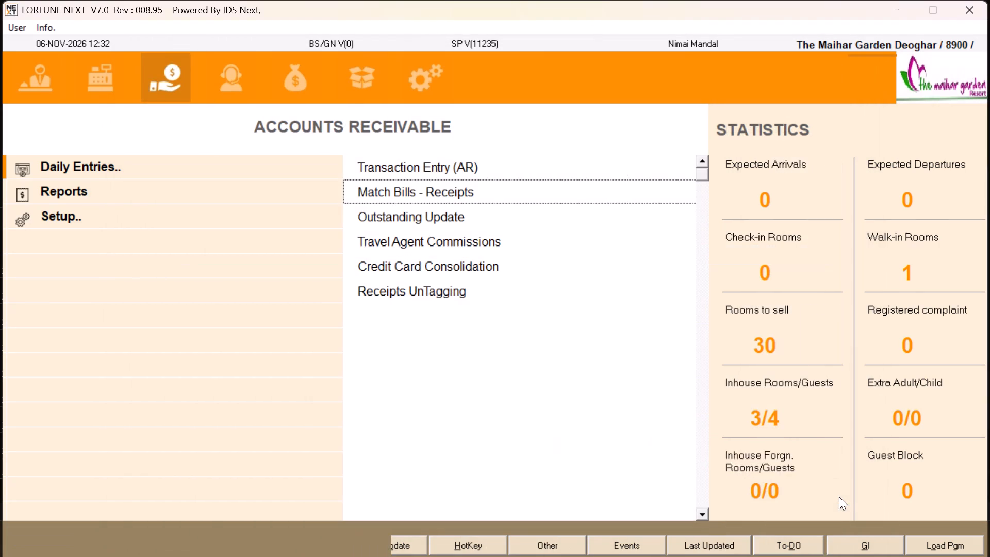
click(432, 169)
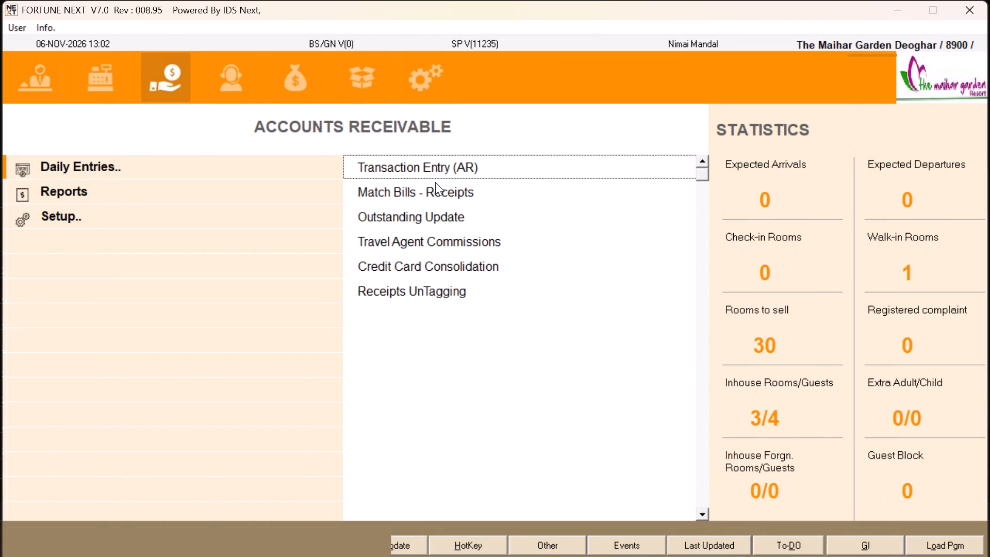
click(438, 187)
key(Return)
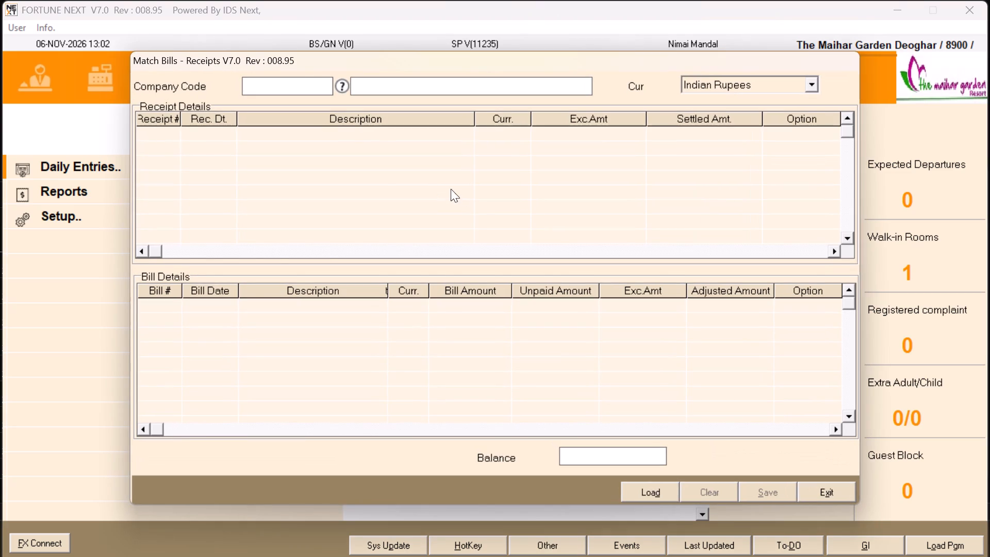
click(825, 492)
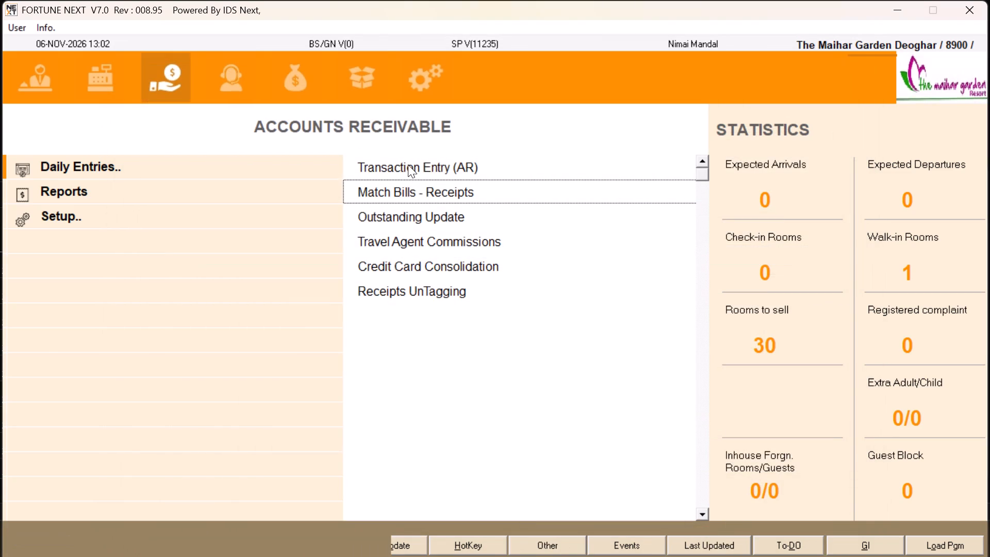
Start a credit entry in Transaction Entry (AR) for company TRAM001 (MAKE MY TRIP) with the Front Office outlet.
click(408, 165)
key(Return)
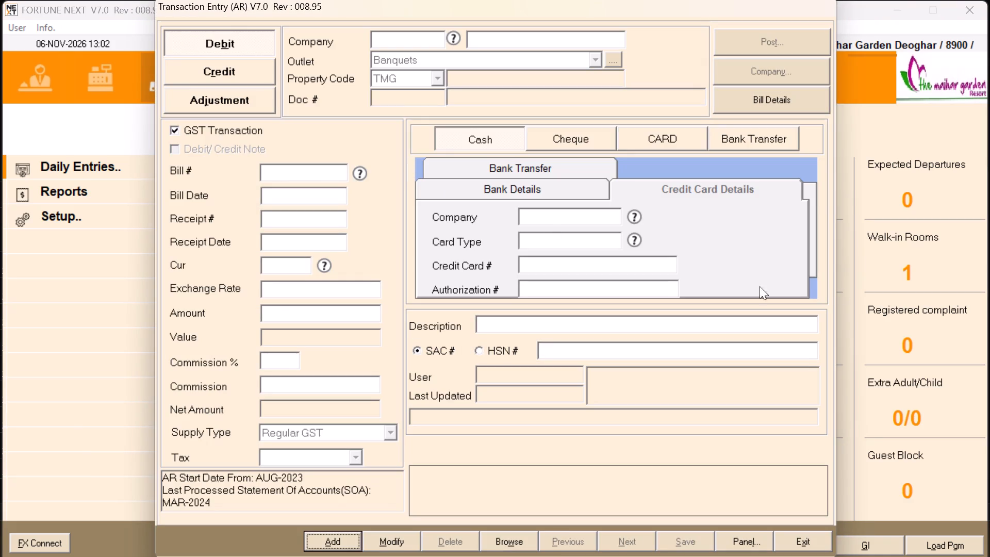
click(210, 81)
key(Return)
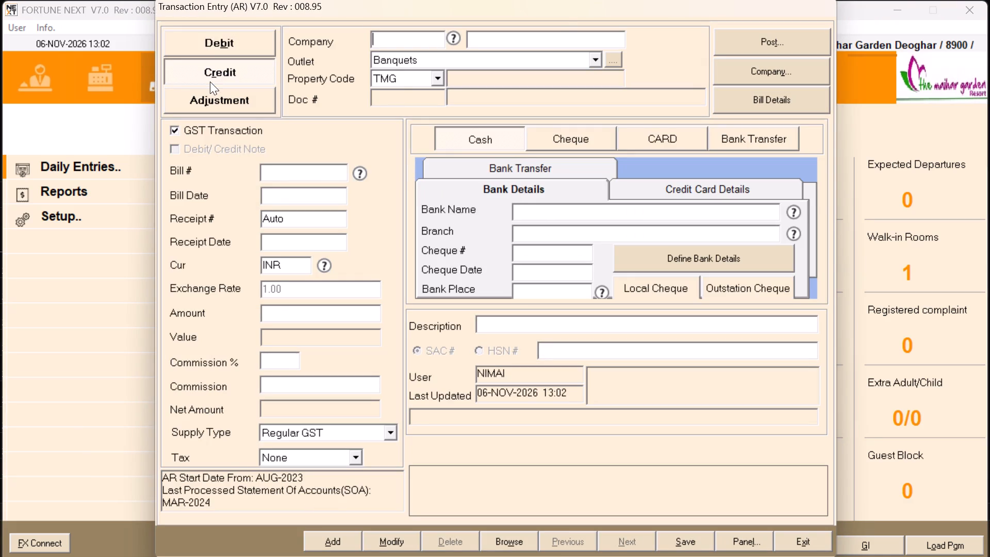
text(TRAM)
text(001)
key(Return)
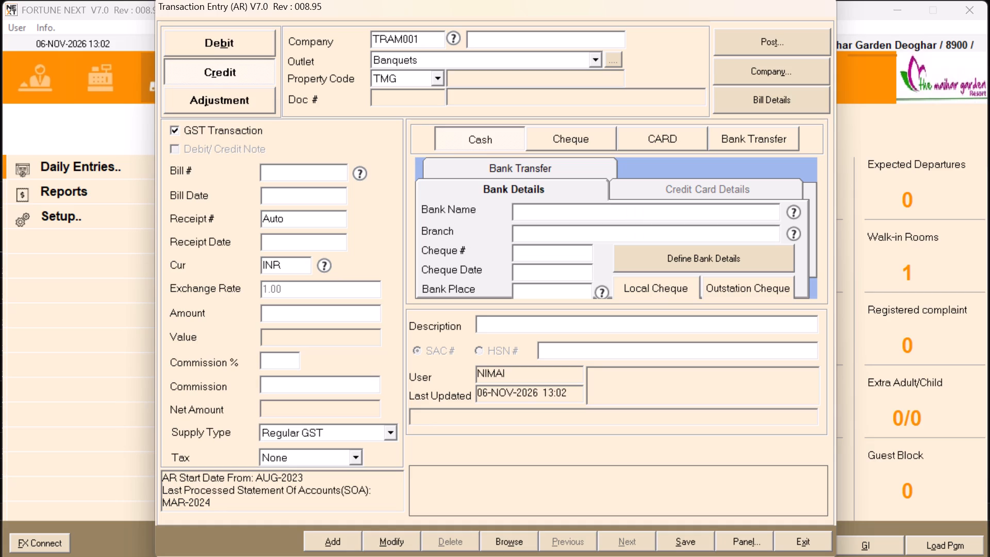
click(416, 62)
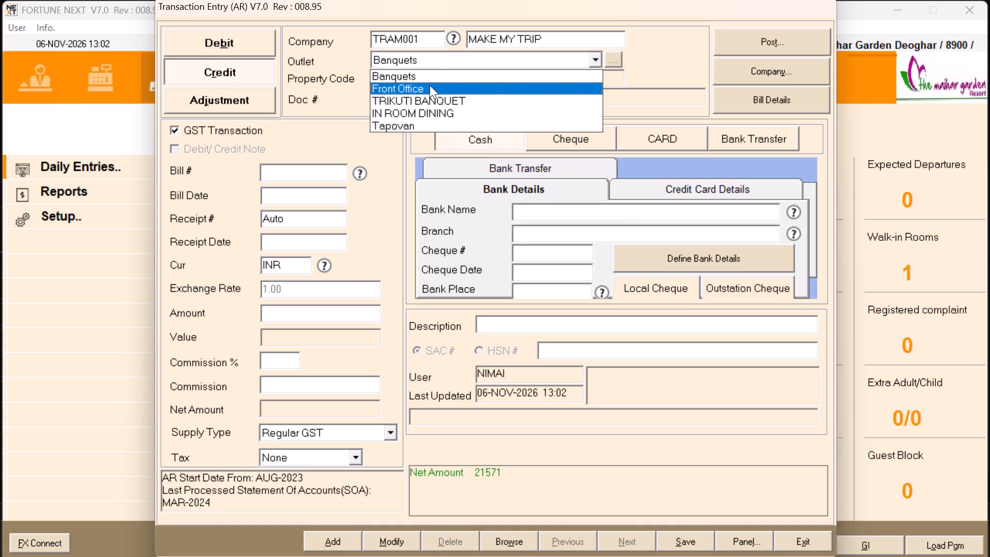
click(430, 85)
key(Return)
key(Return)
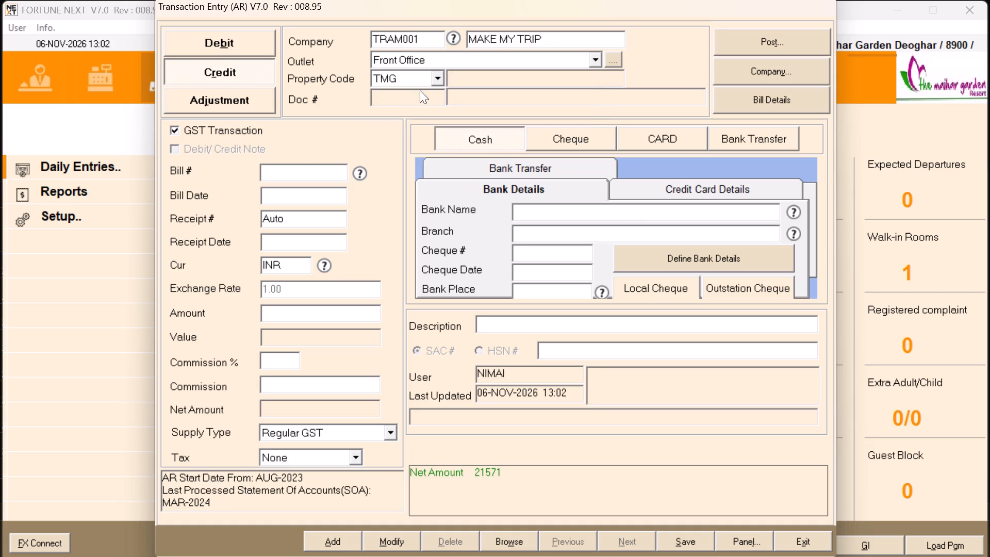
Open the bill number lookup for the MAKE MY TRIP credit entry.
double_click(301, 164)
double_click(304, 170)
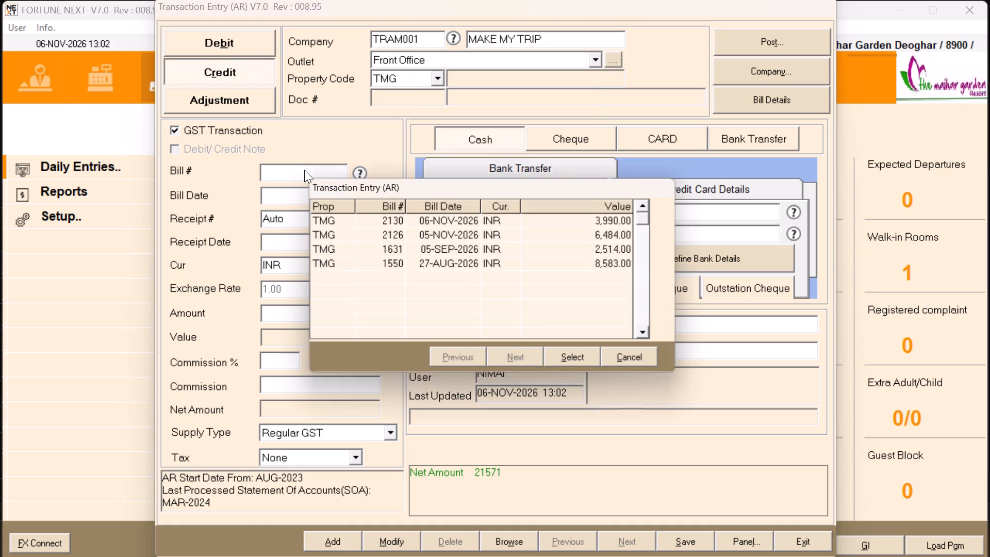
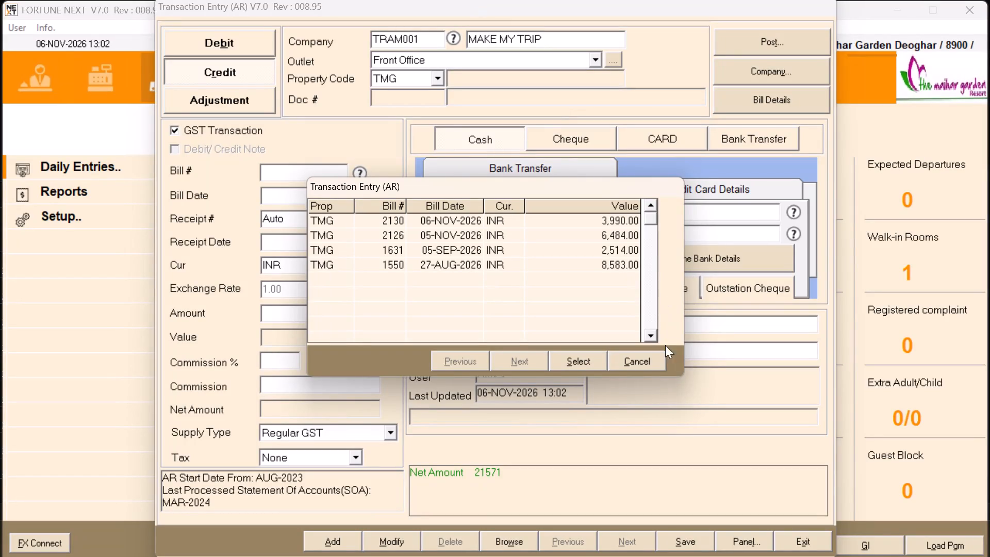
Examine the open MAKE MY TRIP bills, with their dates and values, in the bill number lookup.
click(628, 265)
click(632, 248)
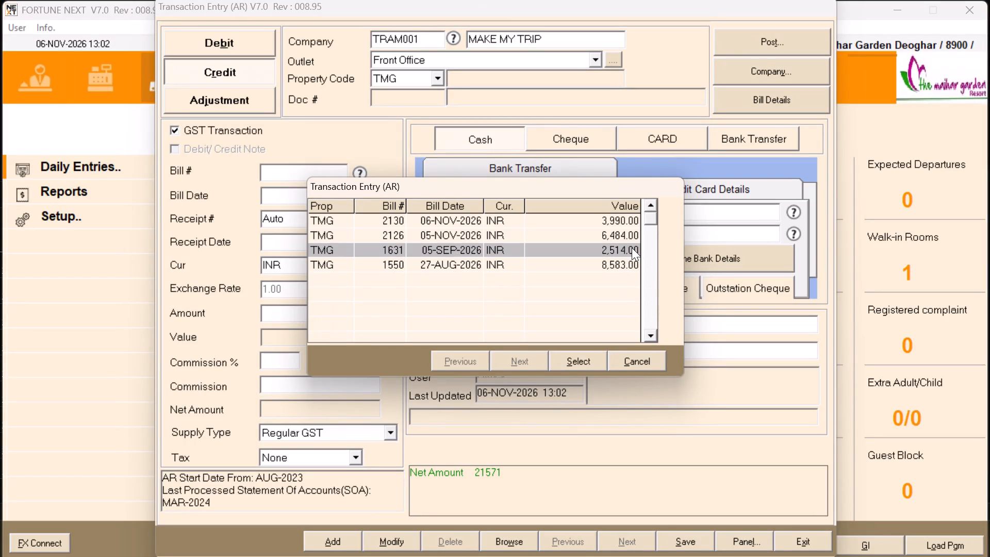
drag(322, 280, 377, 223)
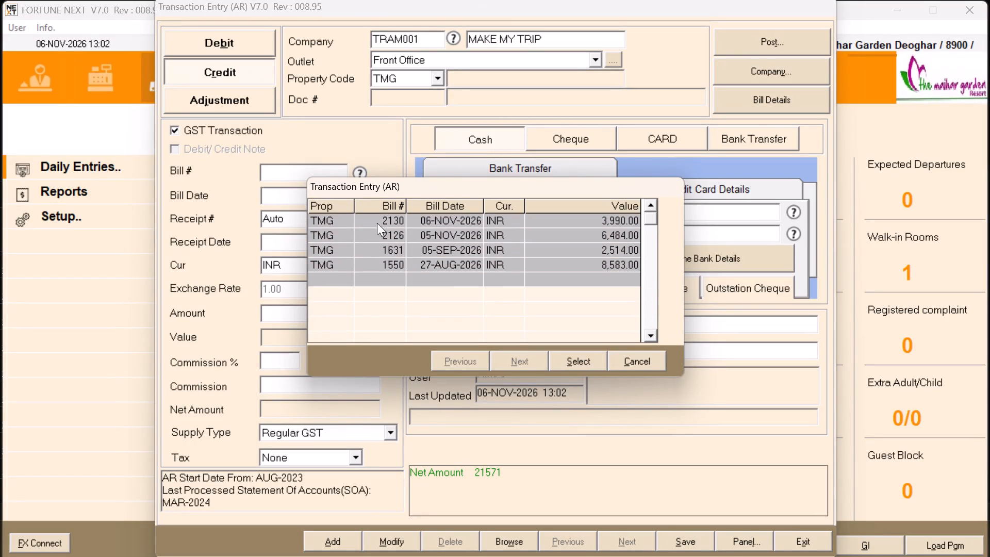
drag(377, 223, 386, 216)
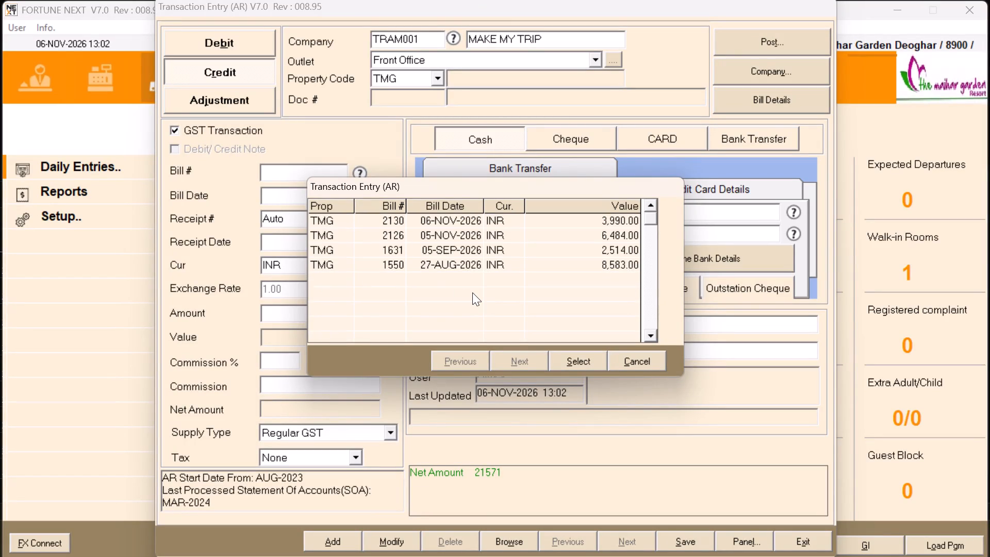
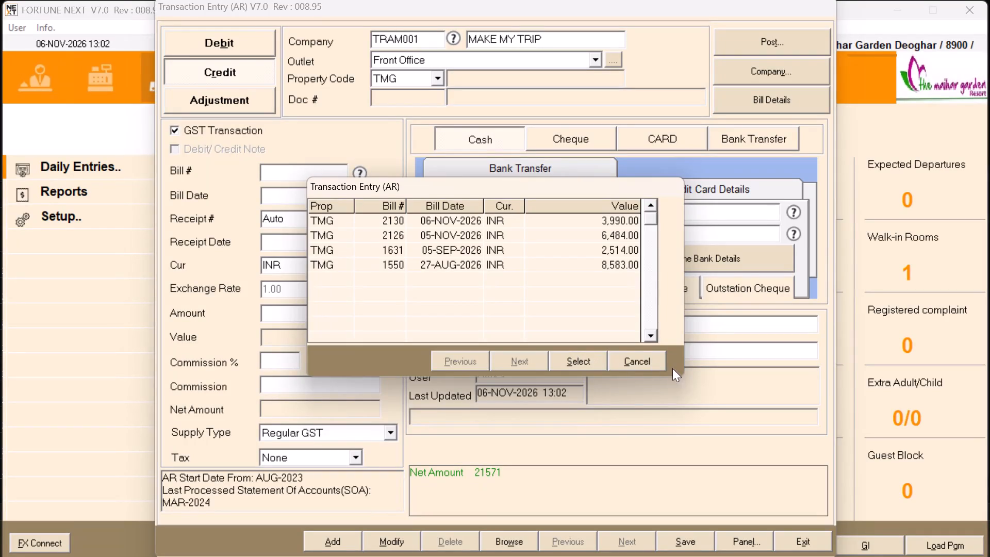
Close the bill number lookup without selecting any MAKE MY TRIP bill.
click(658, 364)
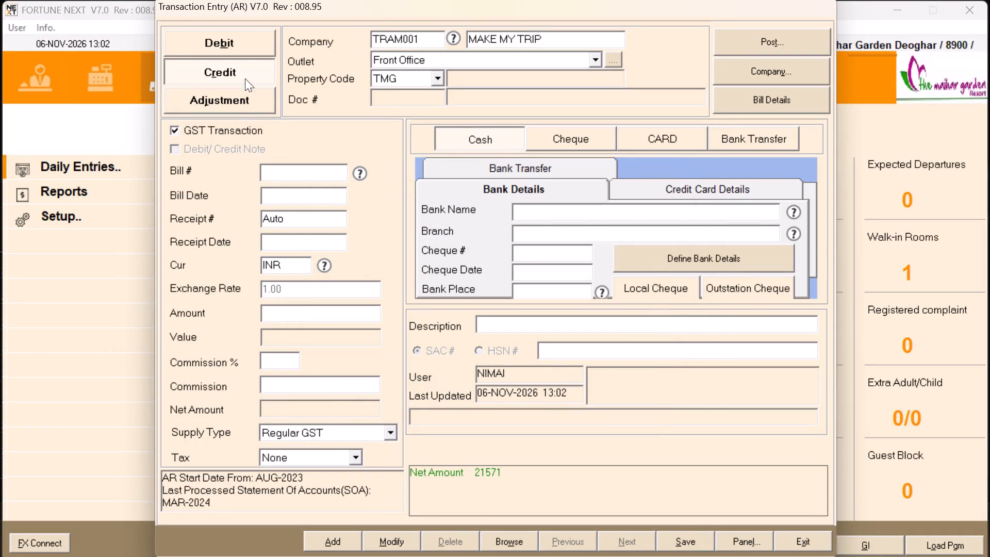
Switch to the FRONT OFFICE JULY'2026 workbook in Excel and save it.
key(alt+Tab)
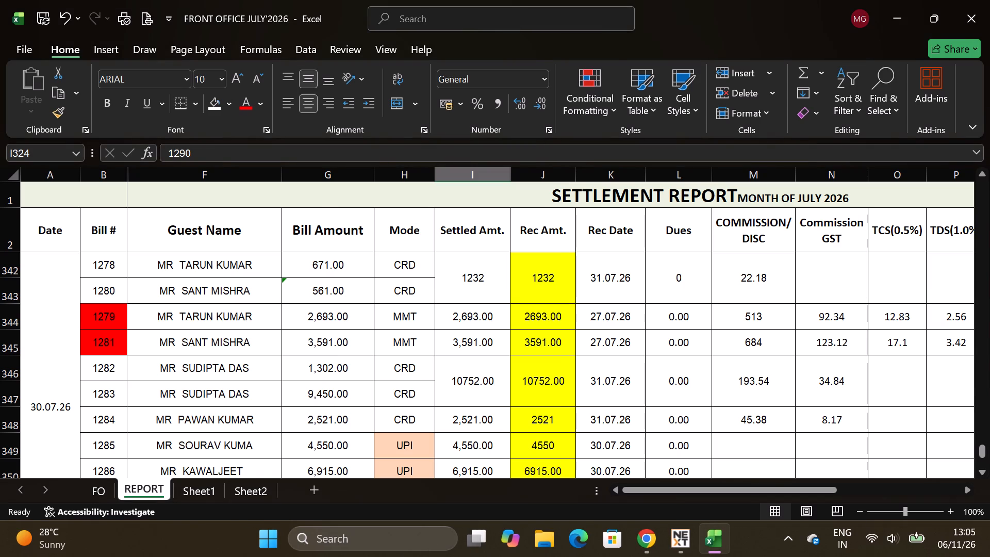
key(ctrl+s)
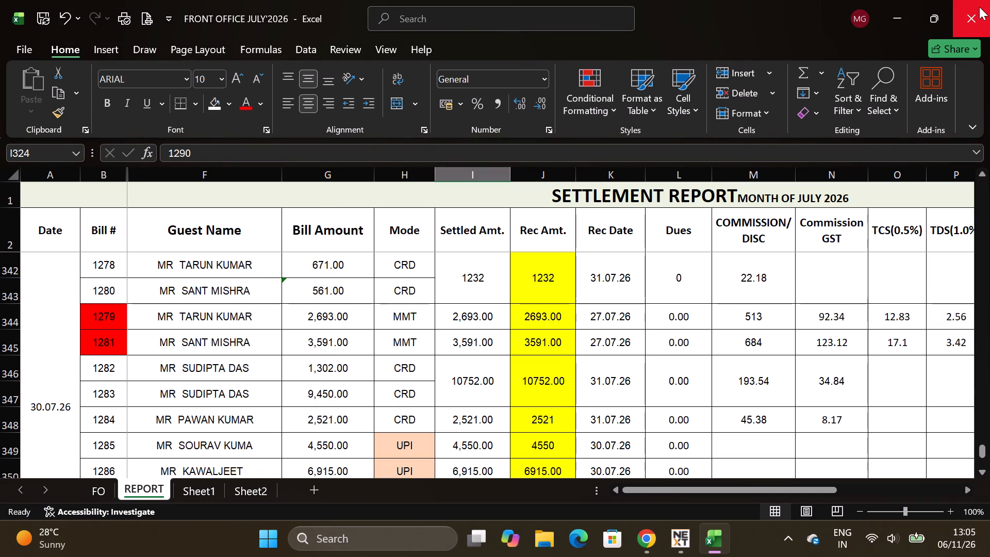
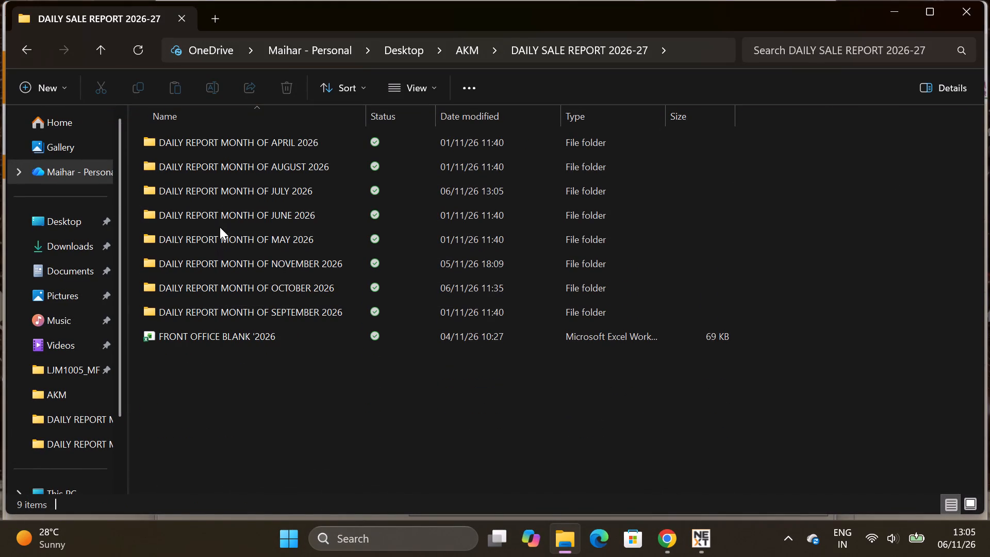
Open the FRONT OFFICE AUGUST '2026 workbook from the DAILY REPORT MONTH OF AUGUST 2026 folder.
double_click(229, 174)
double_click(237, 142)
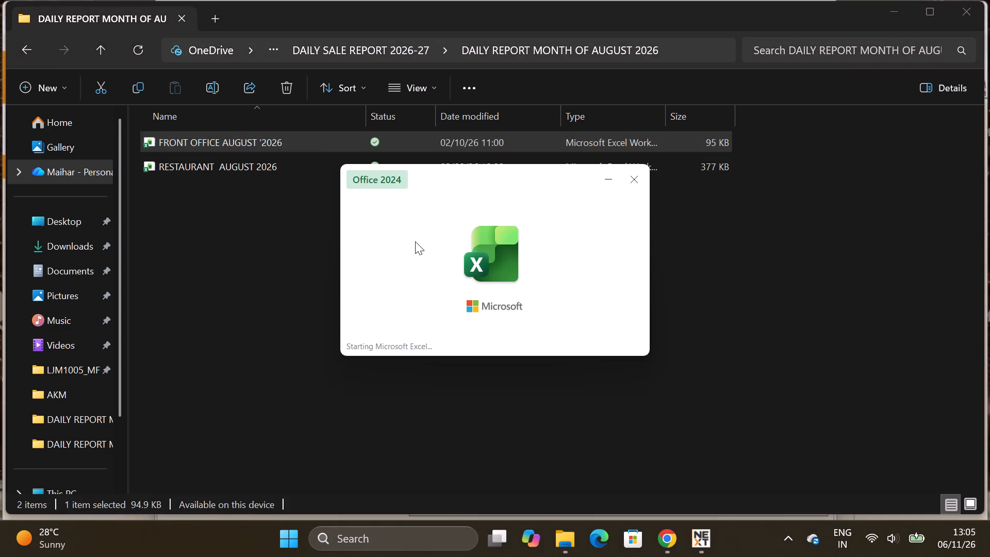
Close the Document Recovery pane, choosing to view the recovered files later.
click(179, 481)
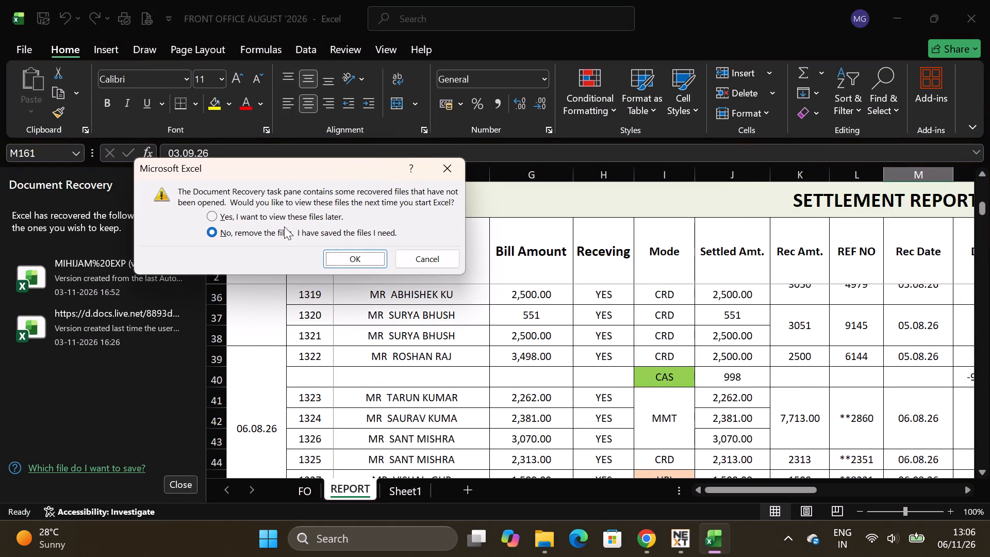
click(285, 217)
click(351, 265)
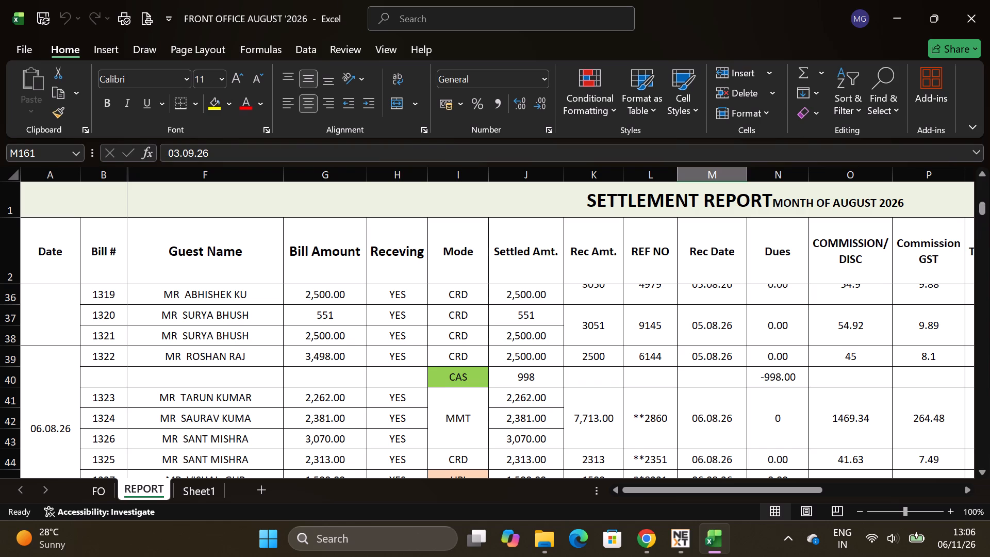
Look through the August 2026 settlement report for MMT bills, down to the late-August dates.
scroll(356, 364, down, 14)
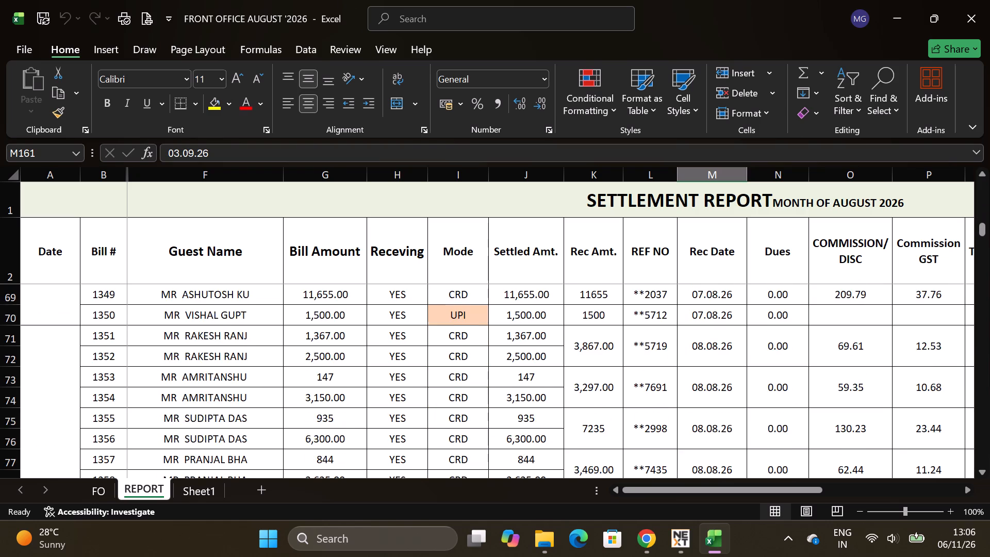
scroll(354, 357, down, 15)
scroll(353, 352, down, 7)
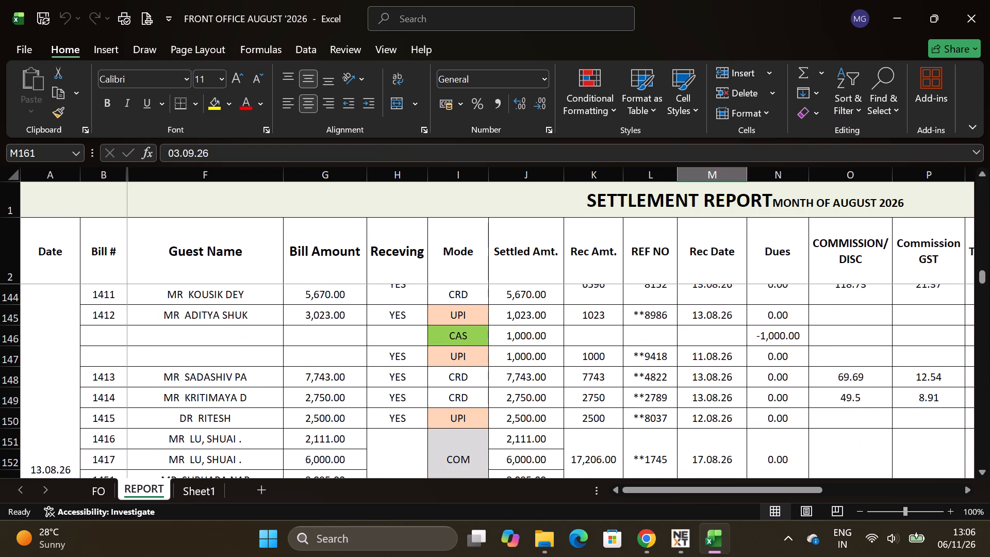
scroll(351, 351, down, 20)
scroll(339, 326, down, 3)
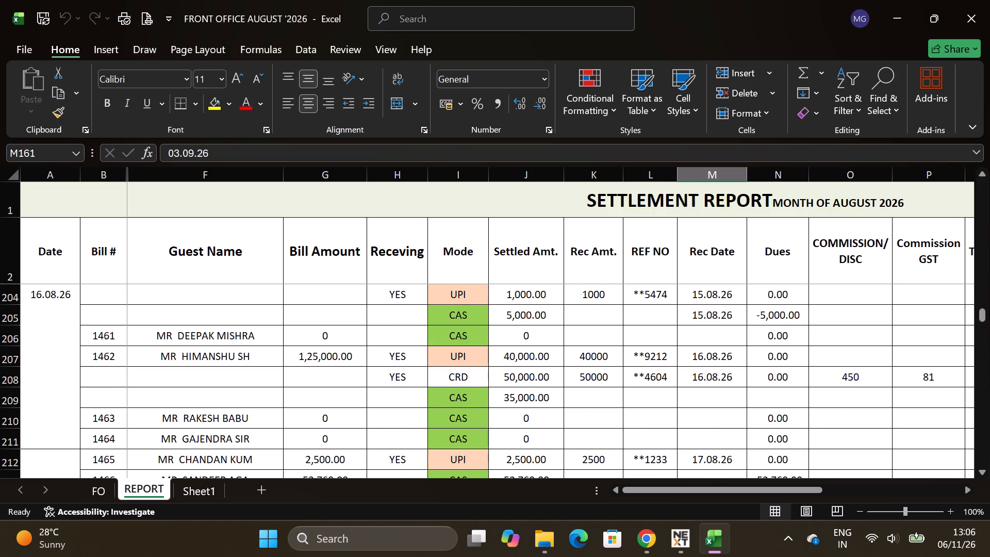
scroll(339, 326, down, 15)
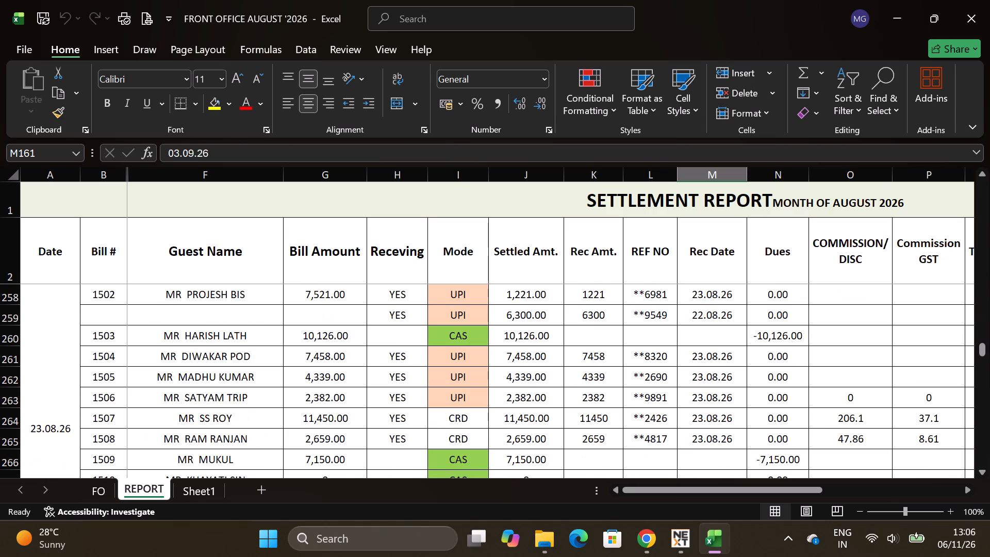
scroll(134, 384, down, 13)
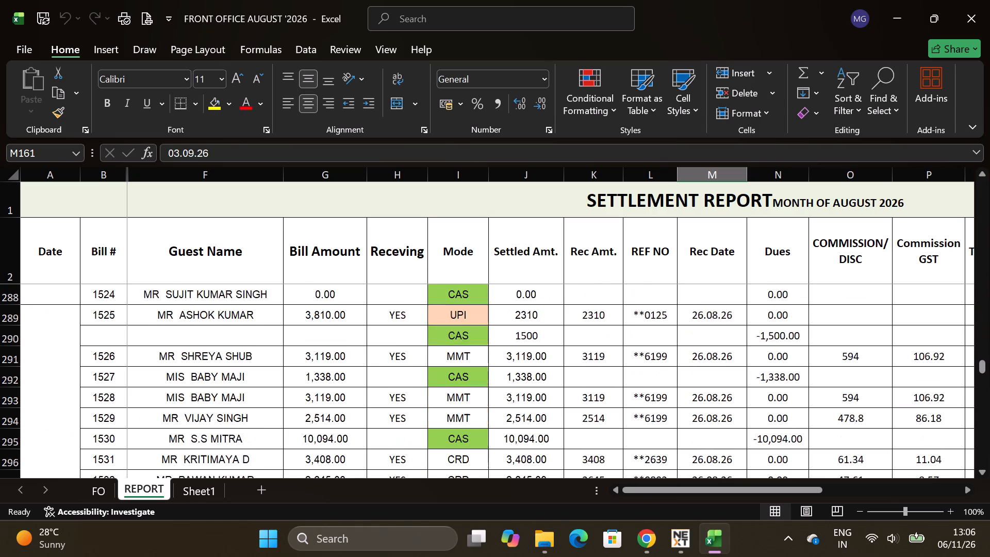
scroll(139, 381, down, 8)
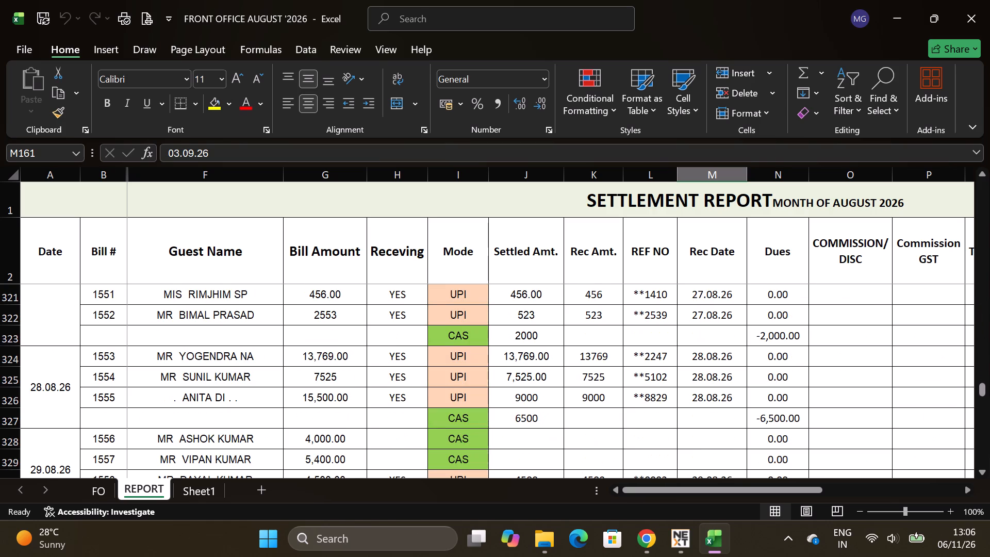
scroll(140, 380, down, 3)
scroll(141, 380, up, 2)
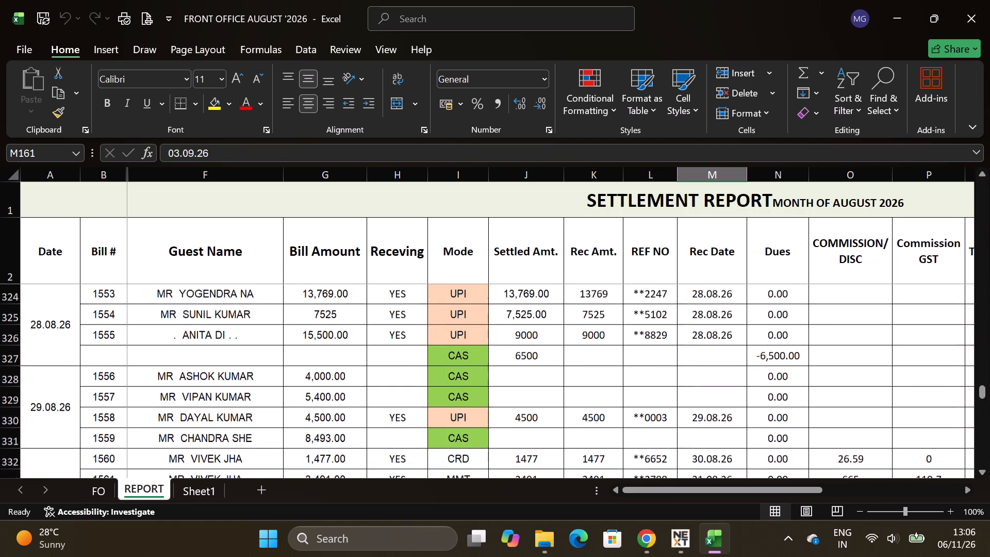
scroll(141, 380, up, 2)
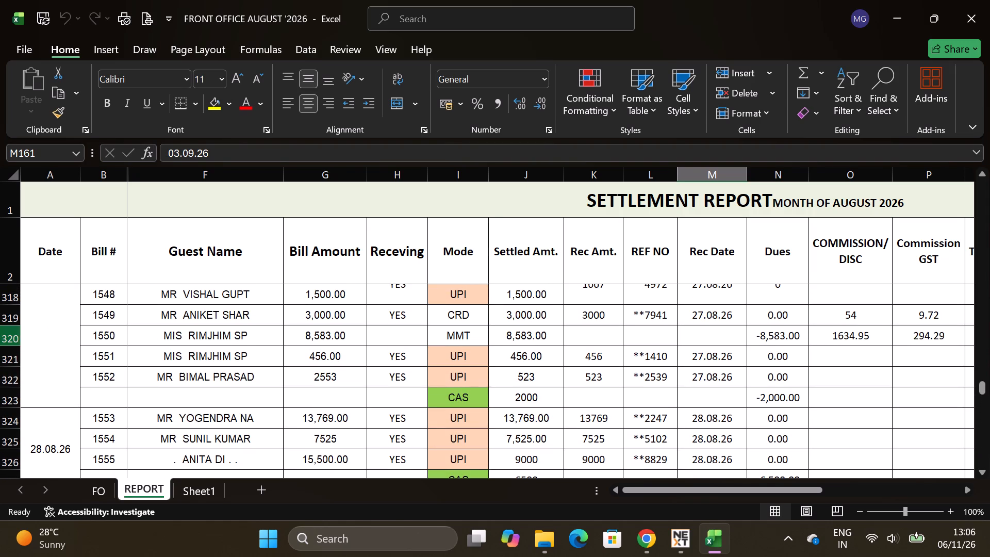
Select the row of bill 1550 and examine its dues, commission, GST, TCS, TDS and total columns.
click(10, 335)
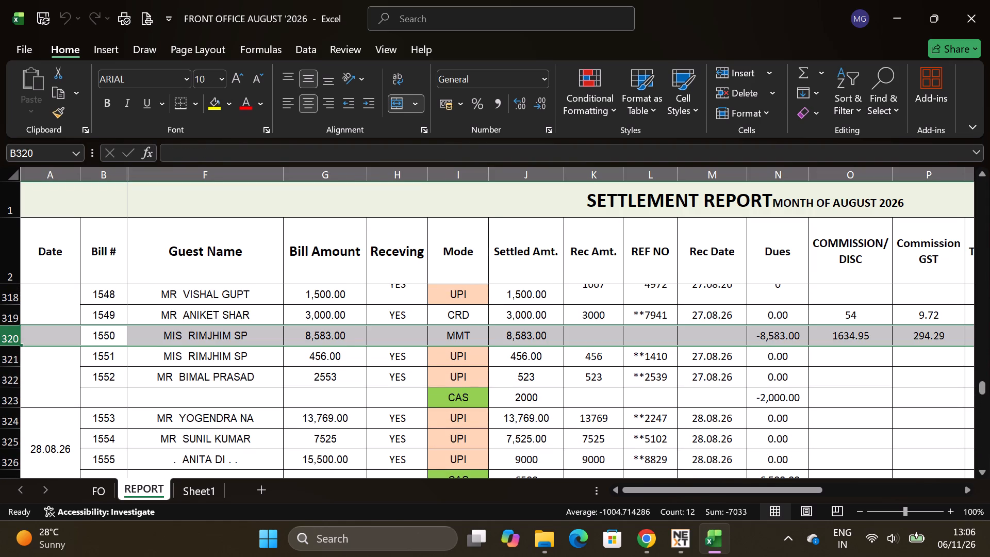
drag(702, 488, 759, 478)
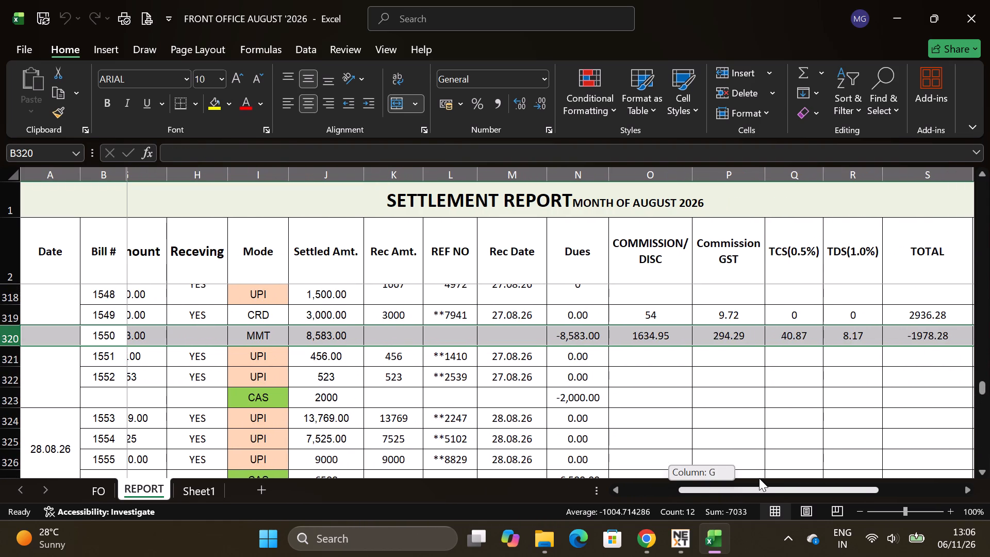
drag(759, 478, 737, 477)
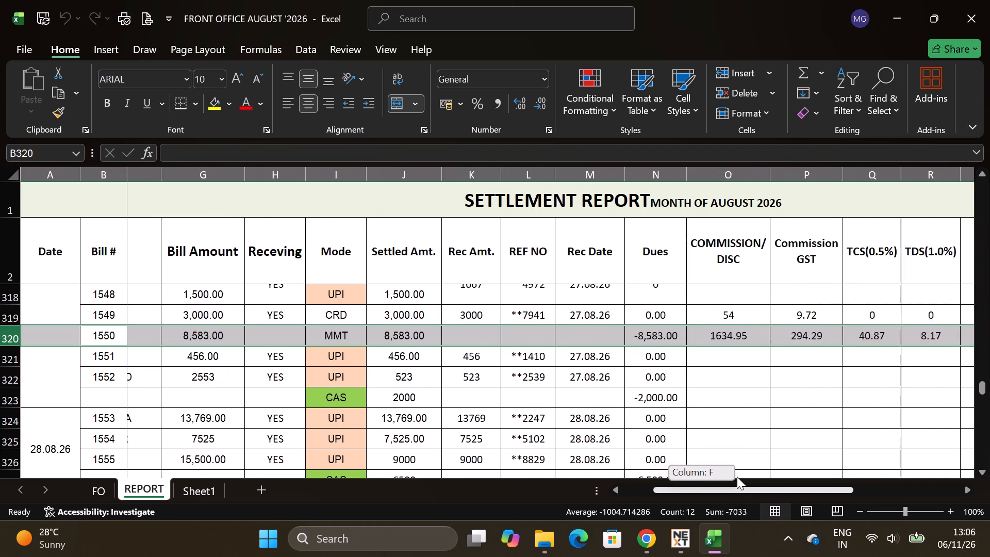
drag(737, 477, 542, 467)
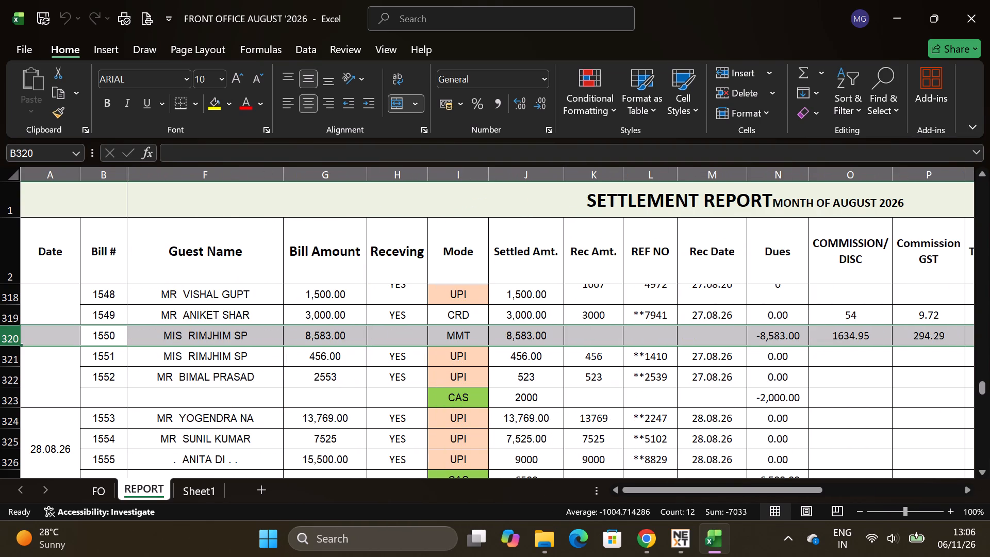
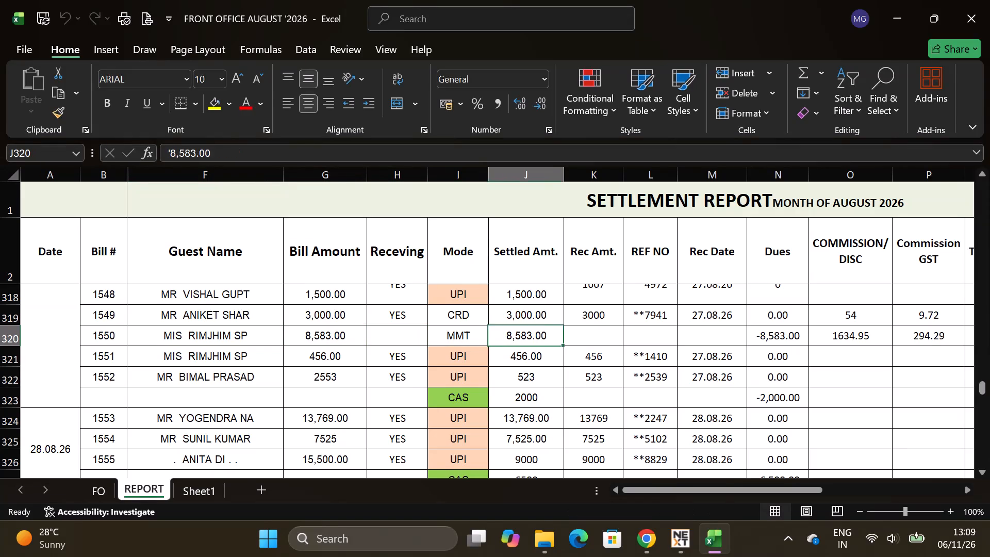
Enter 8583 as the received amount for MMT bill 1550 in the August 2026 settlement report.
key(Right)
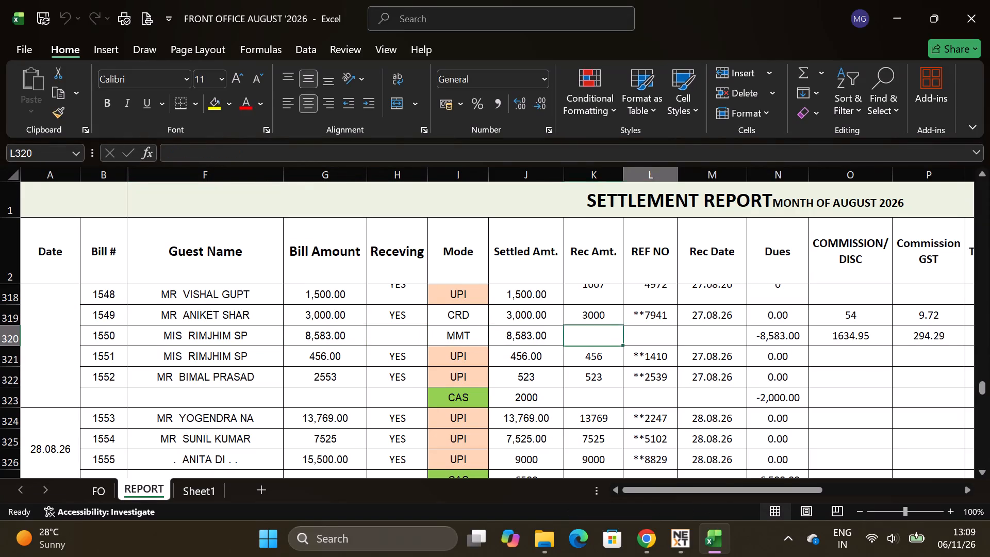
key(Right)
key(Right)
key(Right)
key(Right)
key(Right)
key(Right)
key(Right)
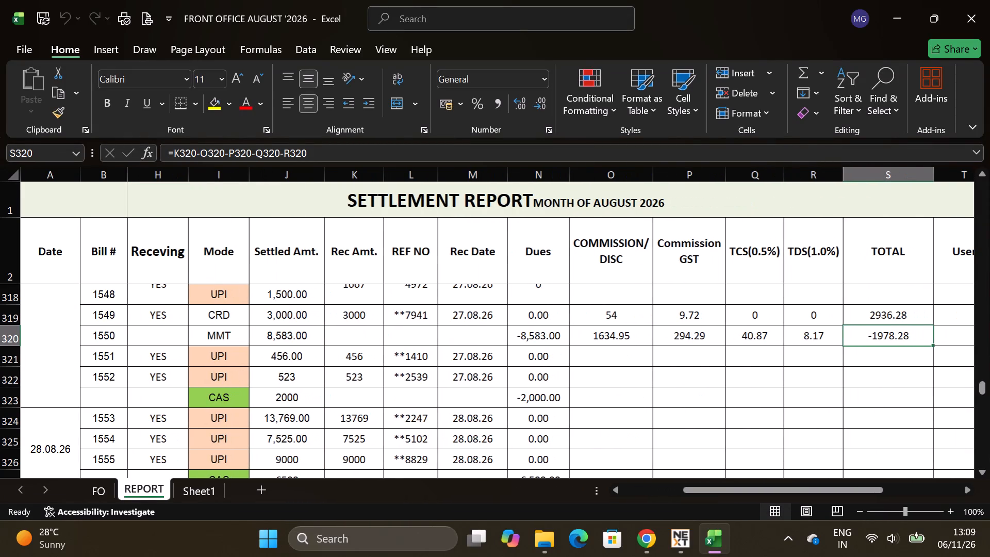
click(209, 351)
click(350, 334)
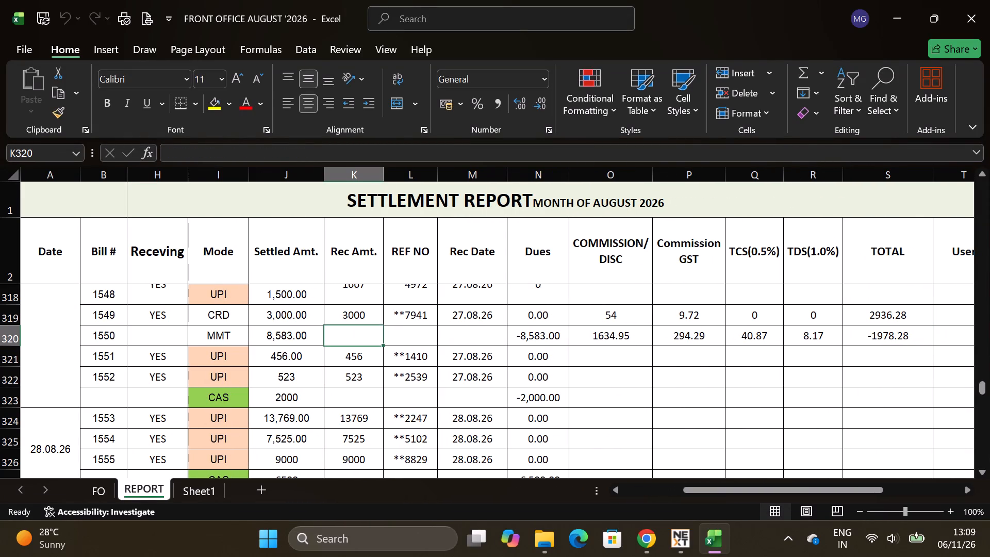
key(8)
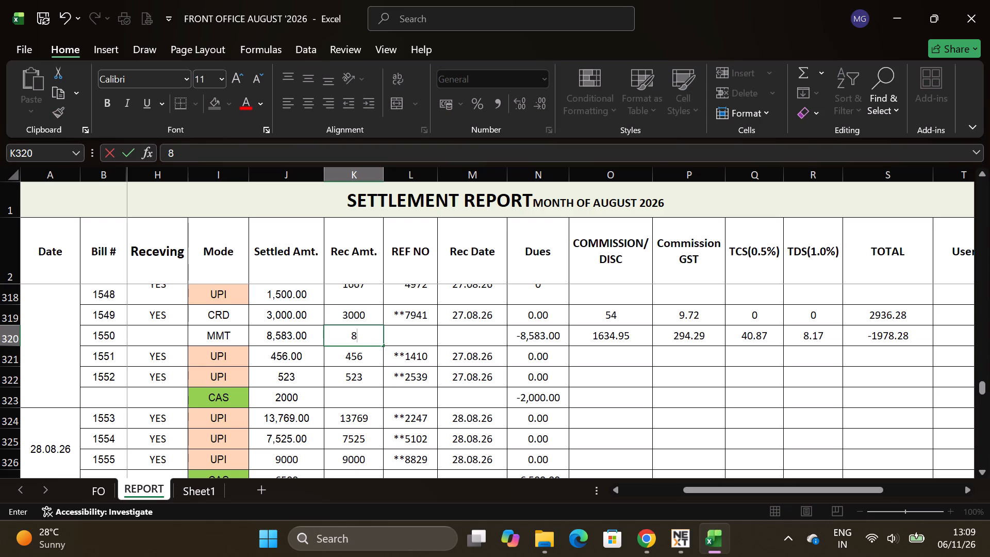
text(58)
key(3)
key(Return)
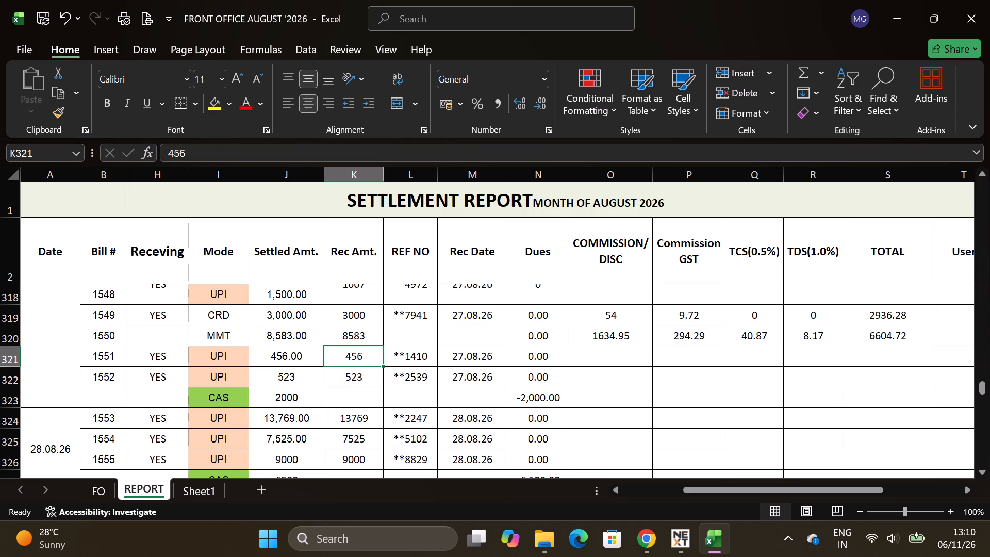
Save the FRONT OFFICE AUGUST '2026 workbook with the settlement report back at its first rows.
drag(742, 492, 621, 495)
scroll(705, 379, up, 20)
scroll(705, 379, up, 11)
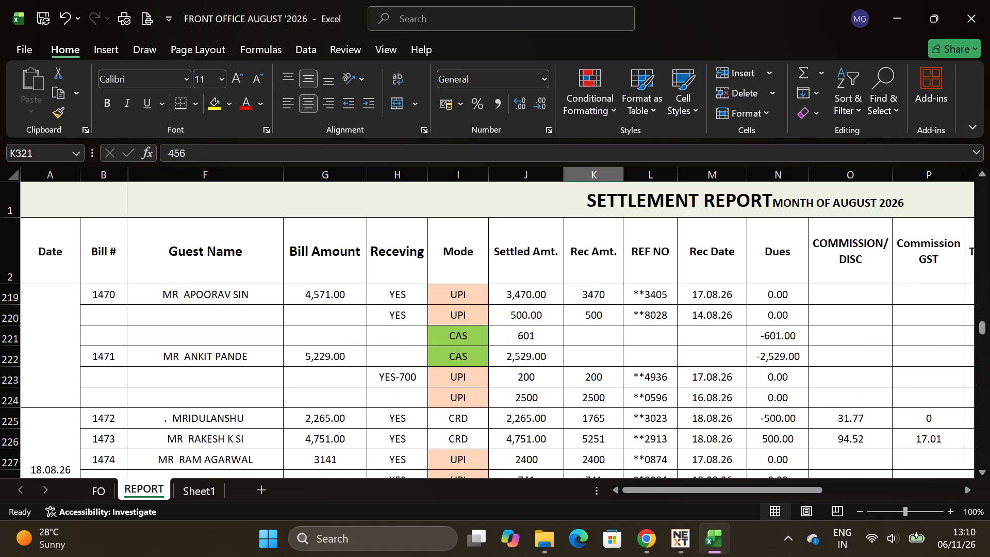
scroll(702, 383, up, 20)
scroll(702, 383, up, 20)
scroll(702, 383, up, 2)
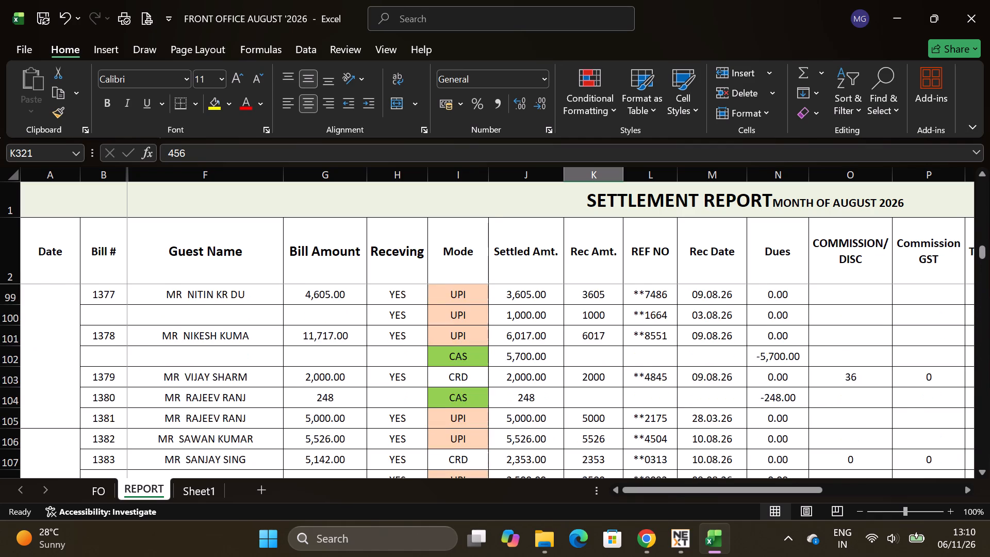
scroll(702, 383, up, 20)
scroll(702, 383, up, 20)
scroll(702, 383, up, 1)
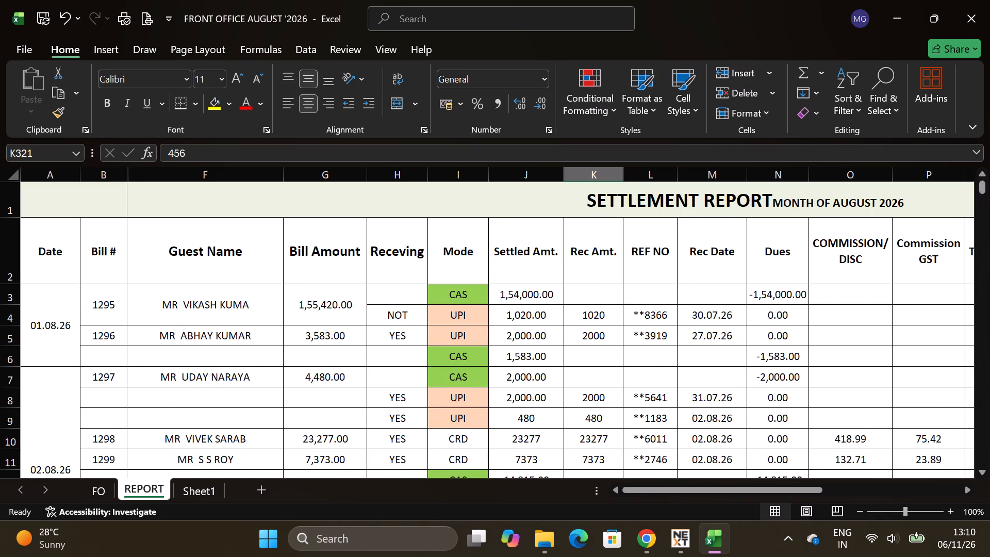
scroll(701, 383, up, 12)
key(ctrl+s)
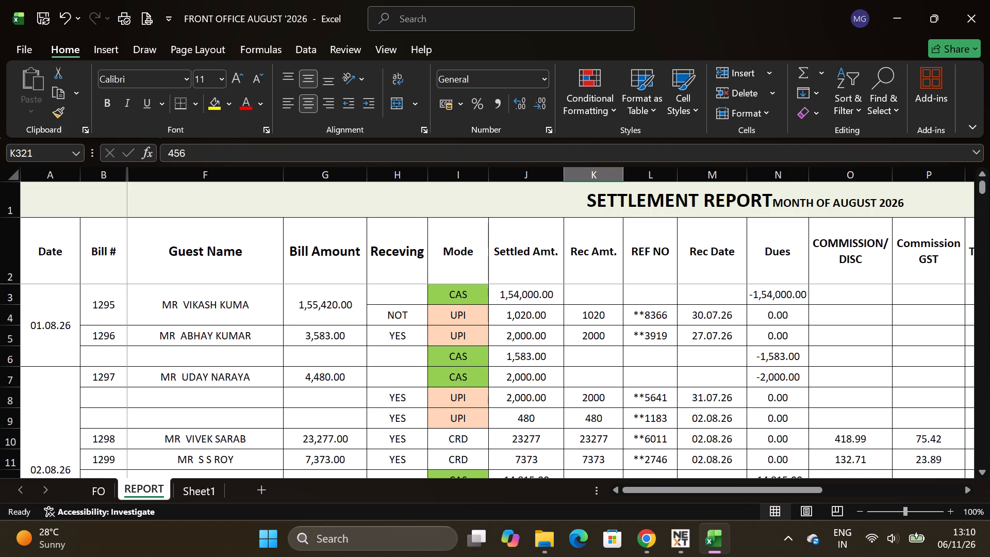
Look down the Mode column for MMT bills, starting from the 01.08.26 entries and continuing to 04.08.26.
scroll(790, 354, up, 7)
key(Down)
key(Down)
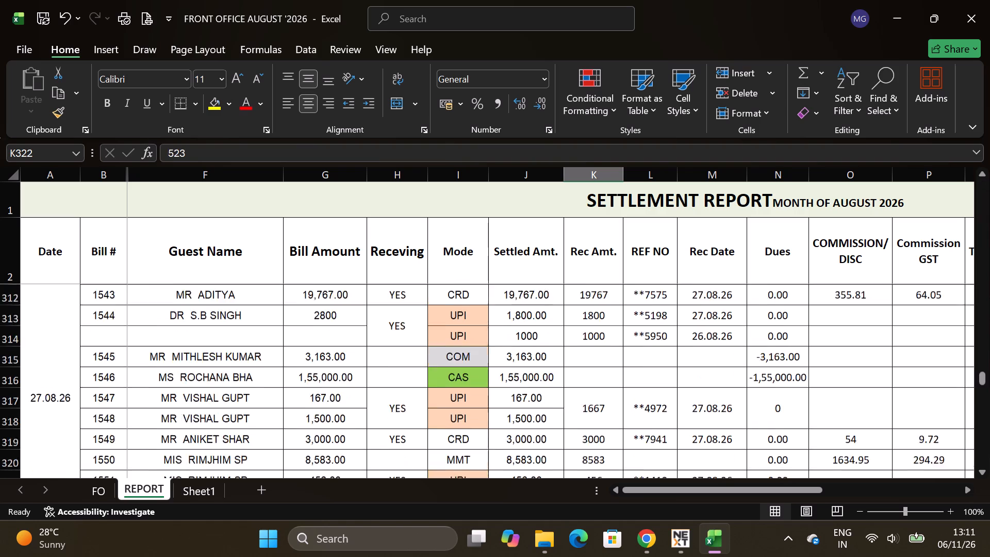
key(Up)
key(Up)
key(Up)
key(Up)
key(Up)
key(Up)
key(Up)
key(Up)
key(Up)
key(Up)
key(Up)
key(Up)
key(Up)
key(Up)
key(Up)
key(Up)
key(Up)
key(Up)
key(Up)
key(Up)
key(Up)
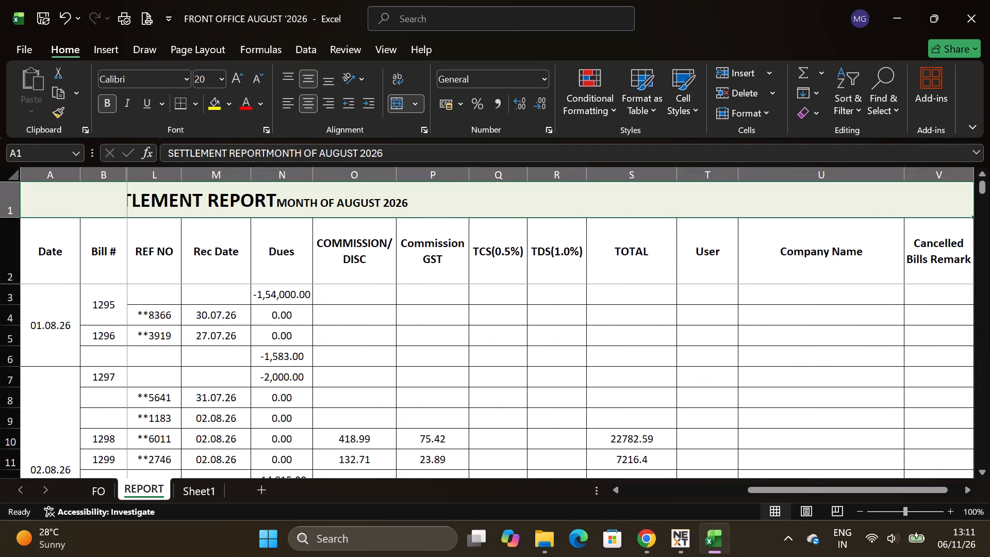
click(408, 361)
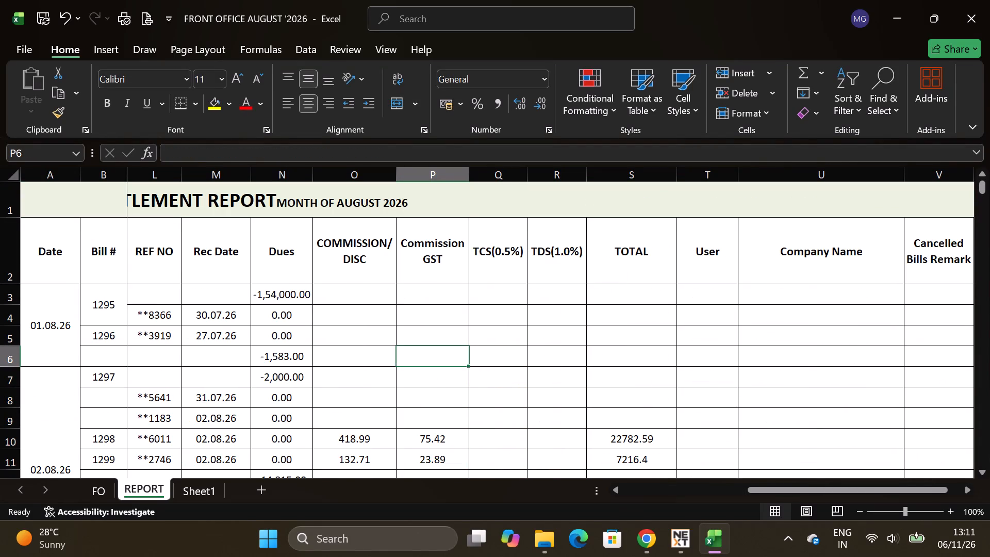
drag(787, 485, 528, 486)
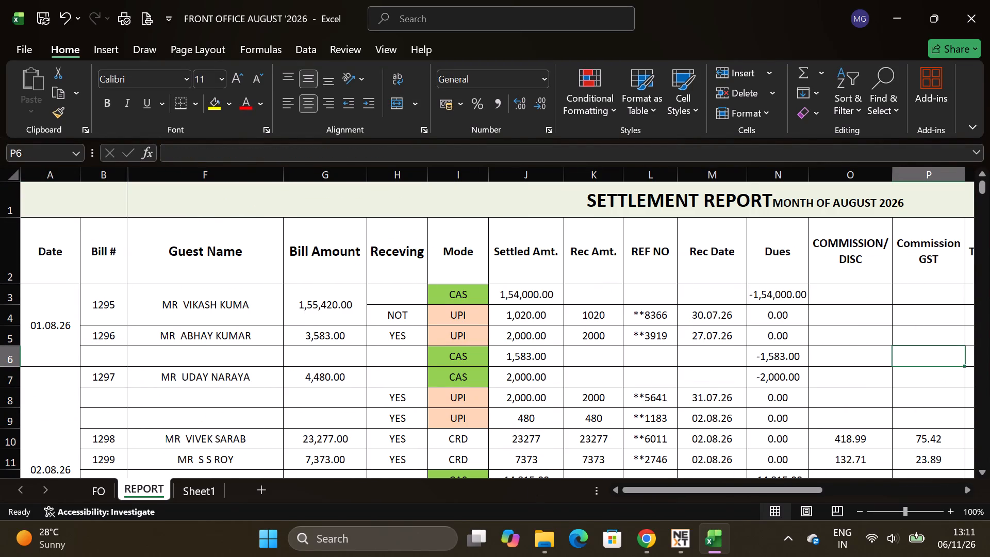
click(517, 280)
click(472, 301)
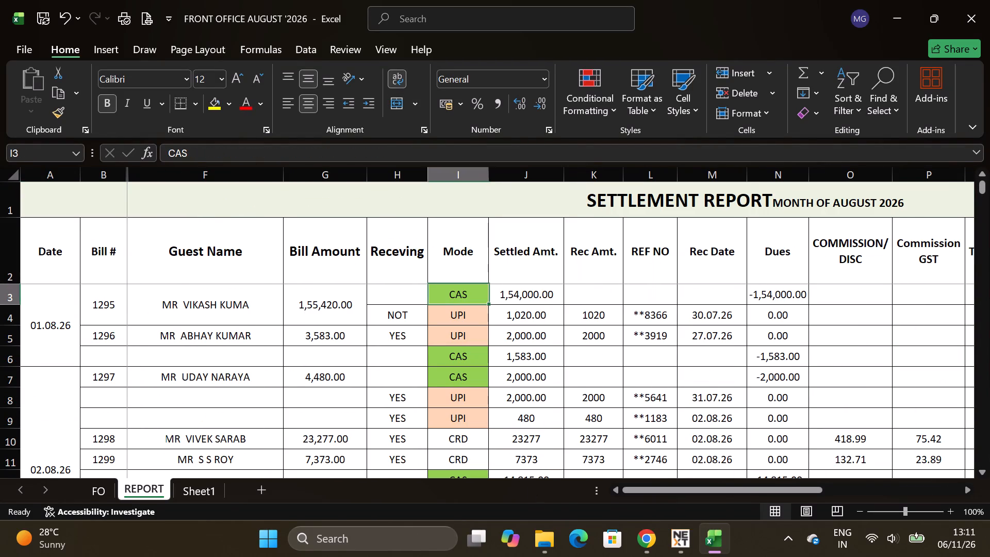
key(Down)
key(Down)
key(Down)
key(Down)
key(Down)
key(Down)
key(Down)
key(Down)
key(Down)
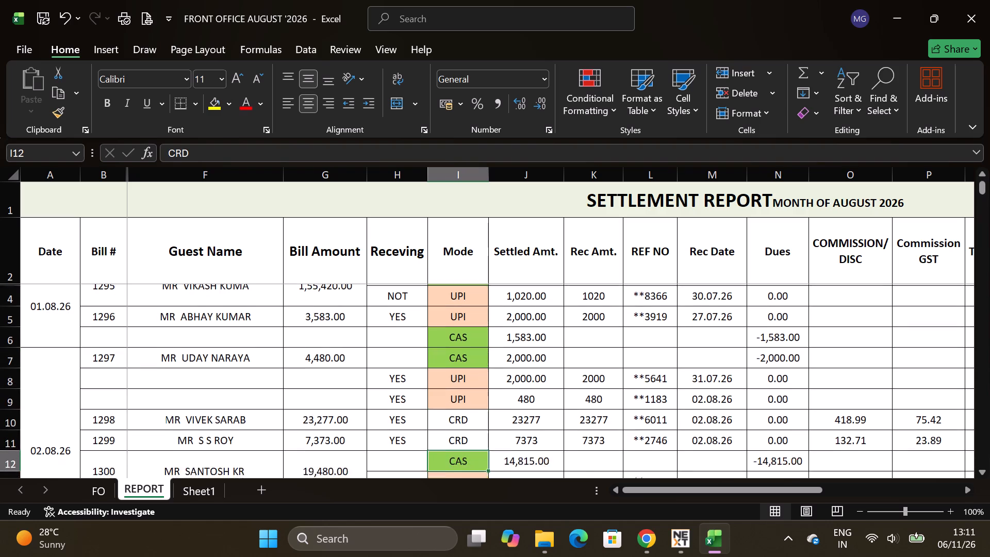
key(Down)
key(Down)
key(Down)
key(Down)
key(Down)
key(Down)
key(Down)
key(Down)
key(Down)
key(Down)
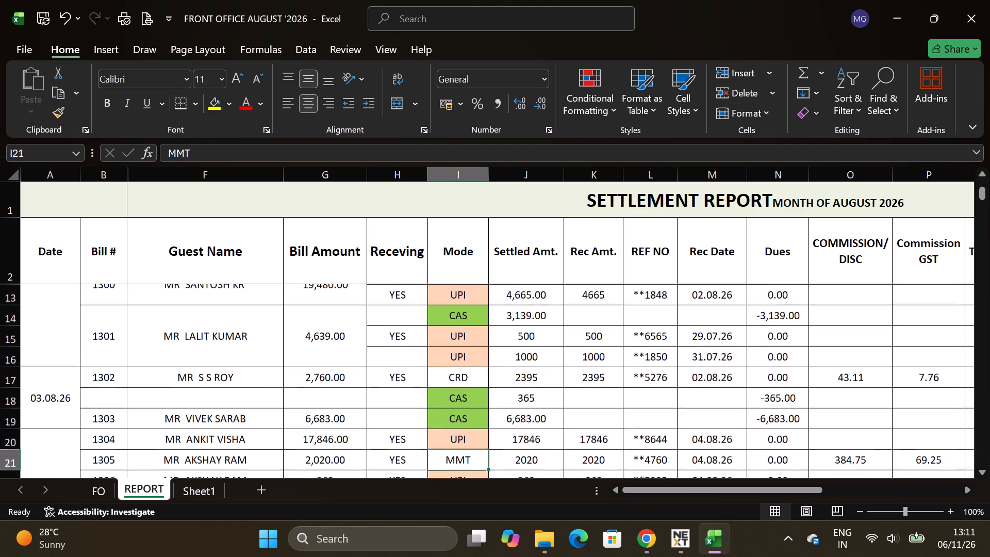
key(Down)
key(Up)
key(Up)
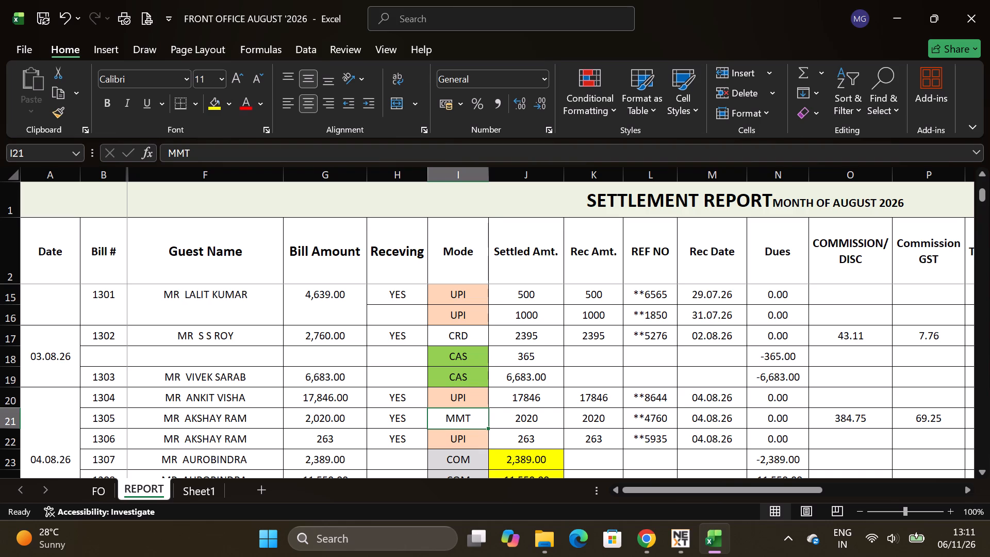
key(Right)
key(Right)
key(Right)
key(Right)
key(Right)
key(Right)
key(Right)
key(Right)
key(Right)
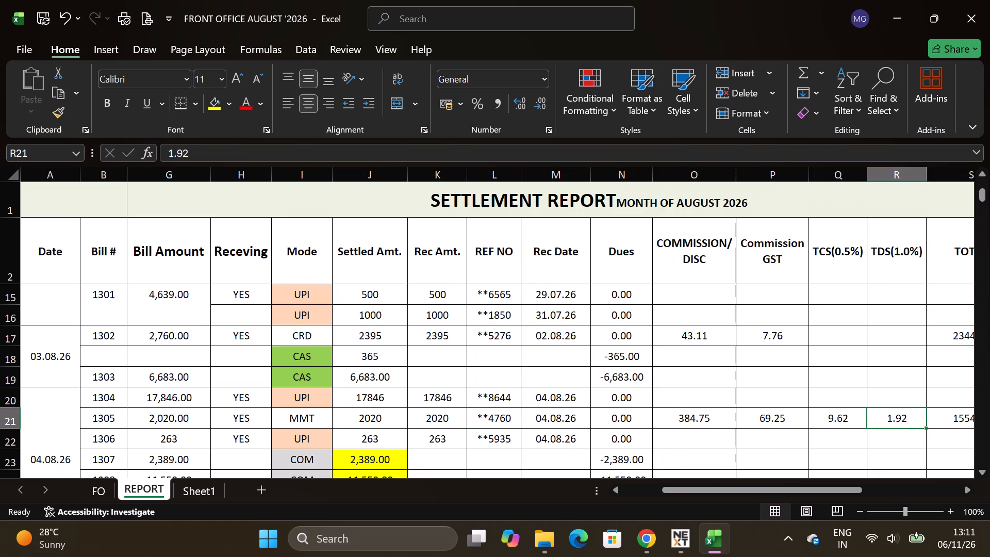
key(Right)
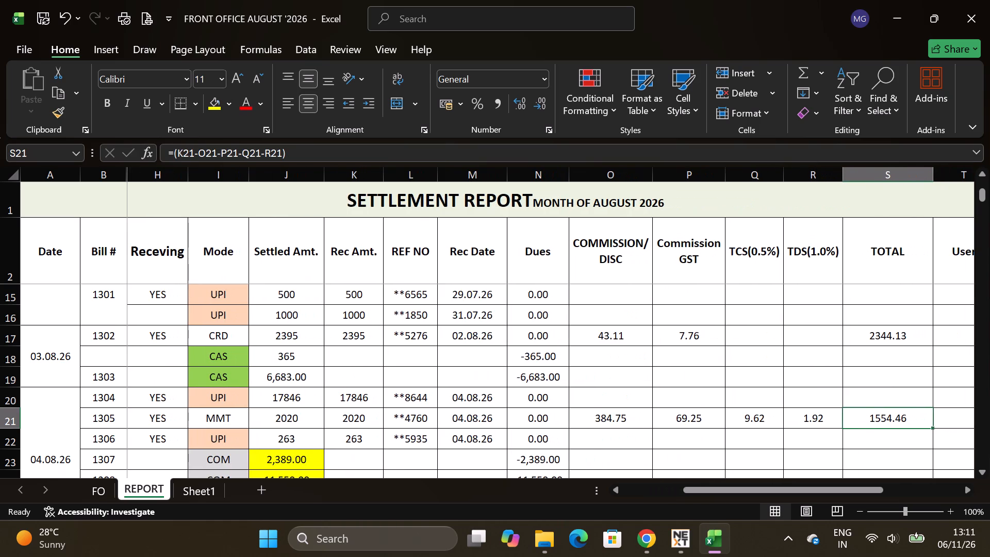
key(Left)
key(Left)
key(Left)
key(Left)
key(Left)
key(Left)
key(Left)
key(Left)
key(Left)
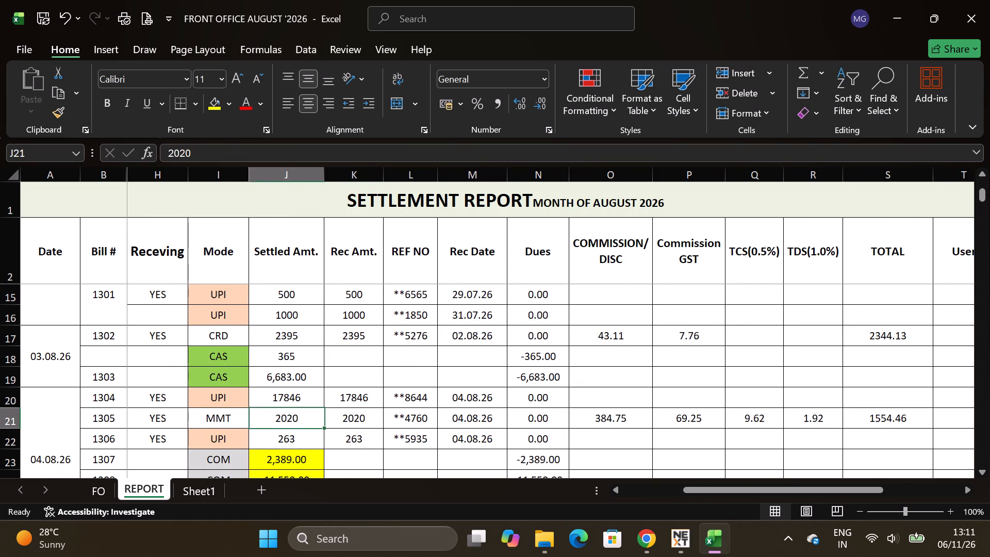
key(Left)
key(Left)
key(Left)
key(Left)
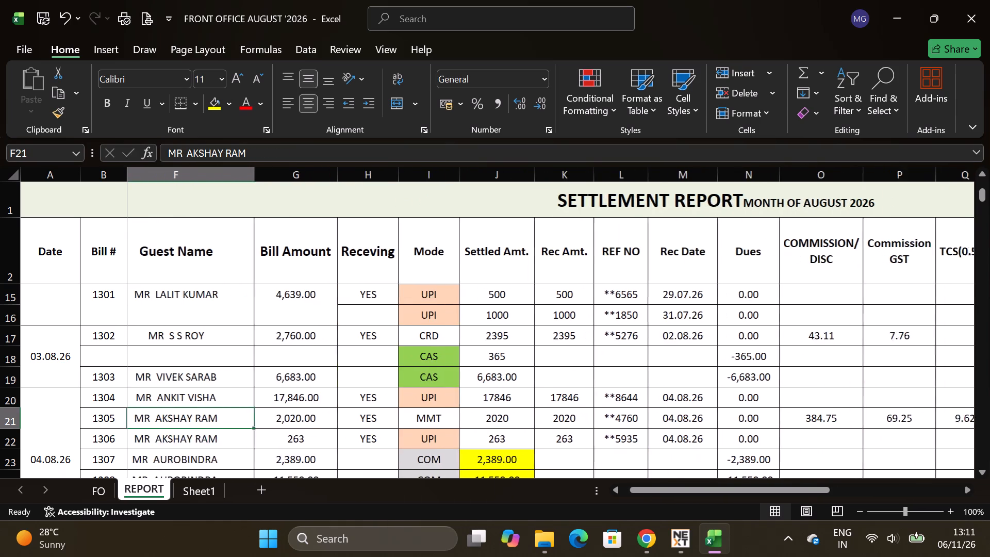
key(Right)
key(Right)
key(Right)
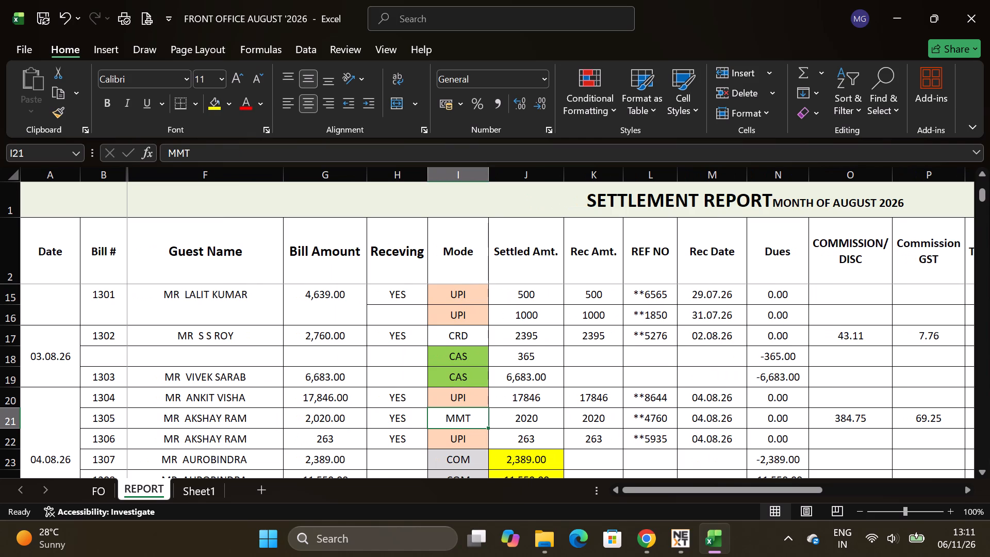
Continue down the Mode column to MMT bill 1313, select its row and examine its deductions and total.
key(Down)
key(Down)
key(Down)
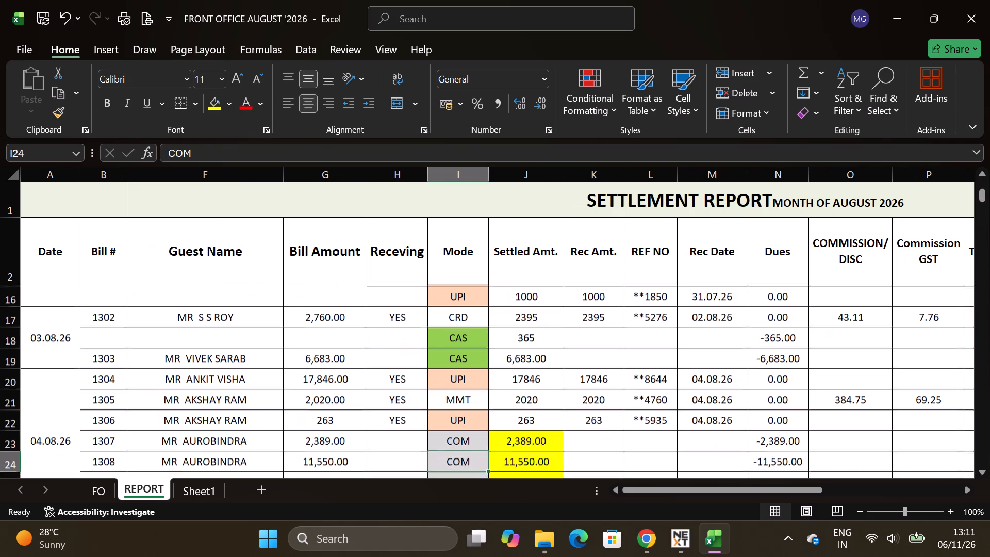
key(Down)
key(Down)
key(Down)
key(Down)
key(Down)
key(Down)
key(Down)
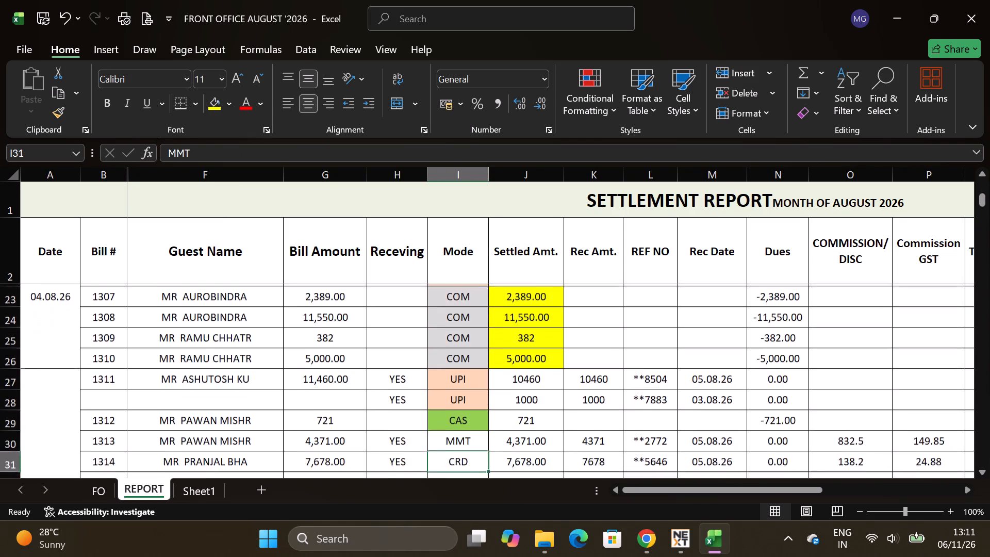
key(Down)
key(Up)
key(Up)
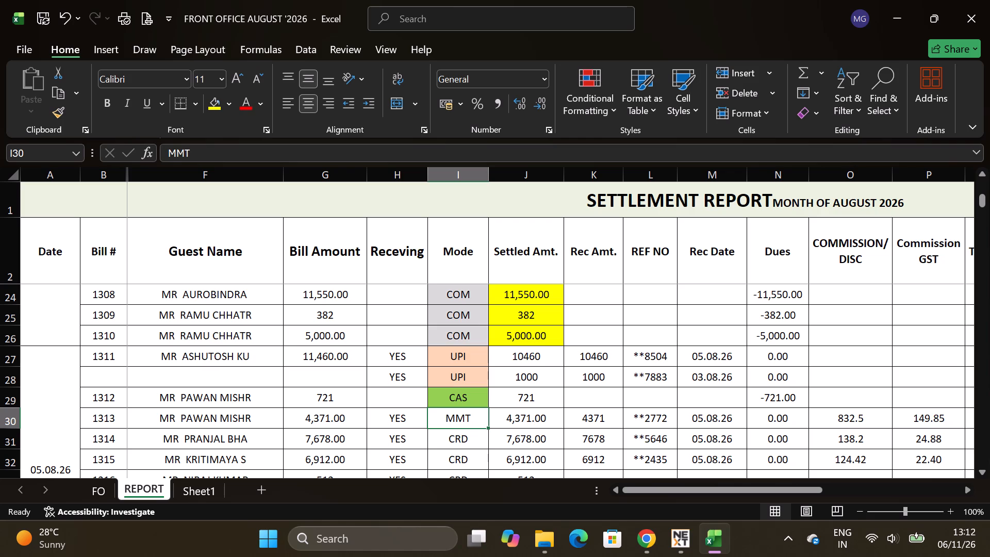
click(2, 421)
drag(758, 494, 831, 490)
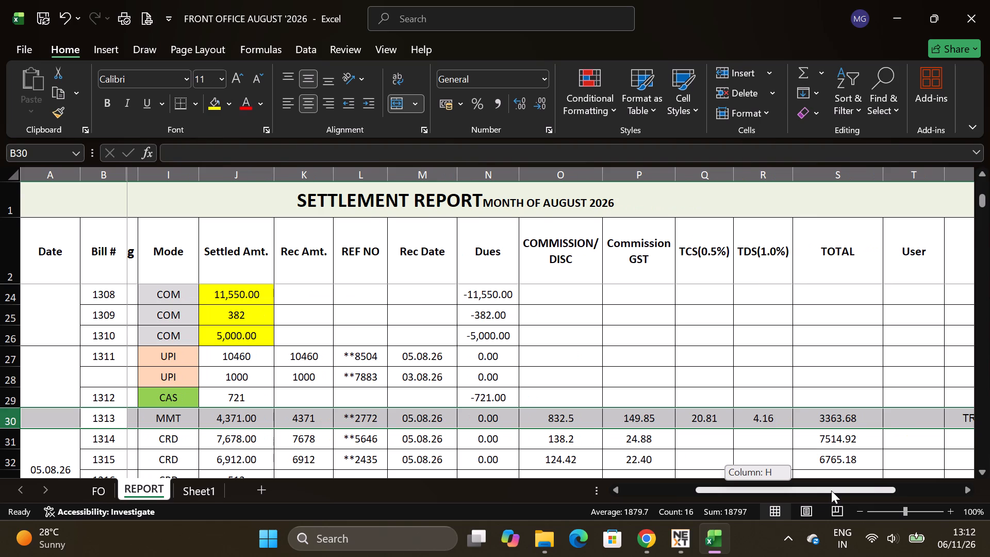
drag(831, 490, 685, 496)
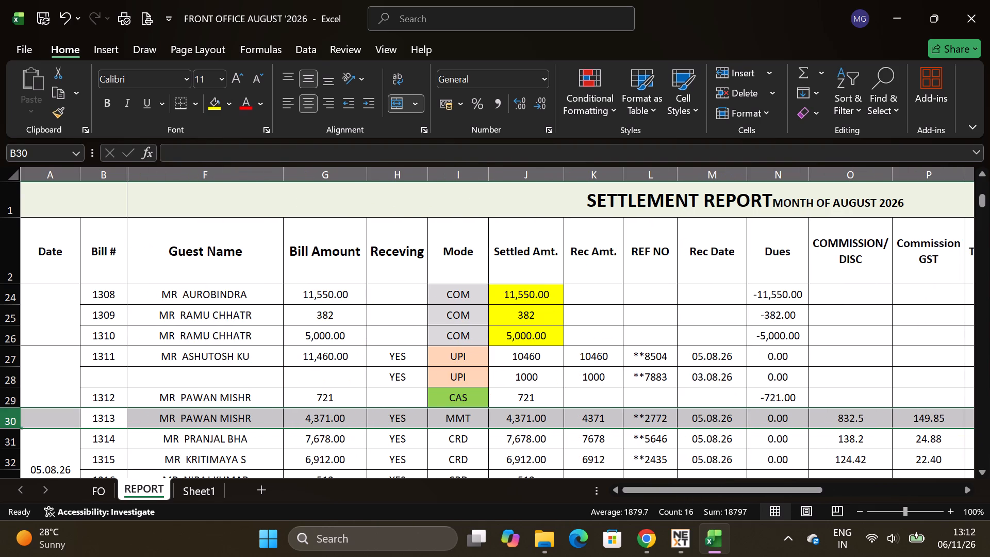
Continue down the Mode column from bill 1314 to the merged MMT entry covering bills 1323, 1324 and 1326.
scroll(633, 424, down, 1)
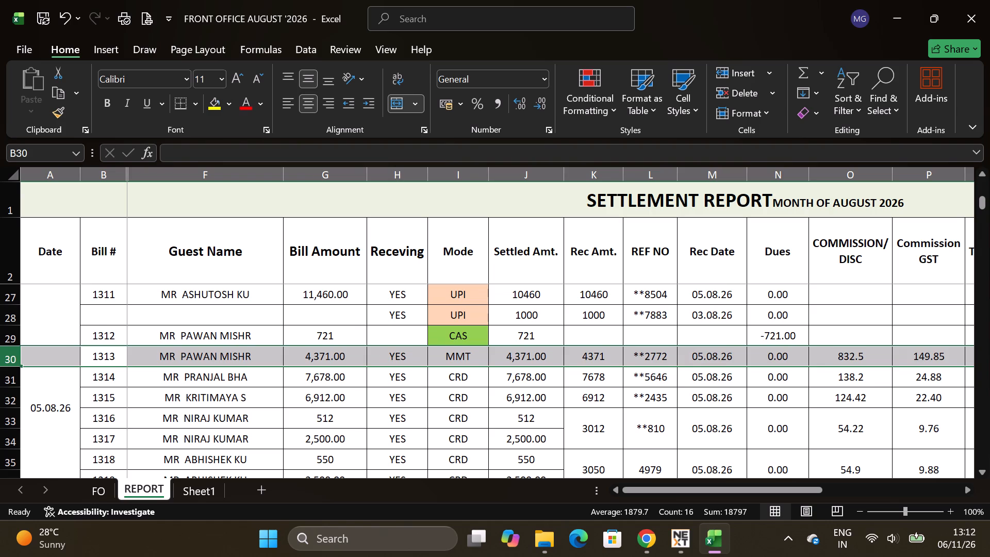
click(474, 379)
key(Down)
key(Down)
key(Down)
key(Down)
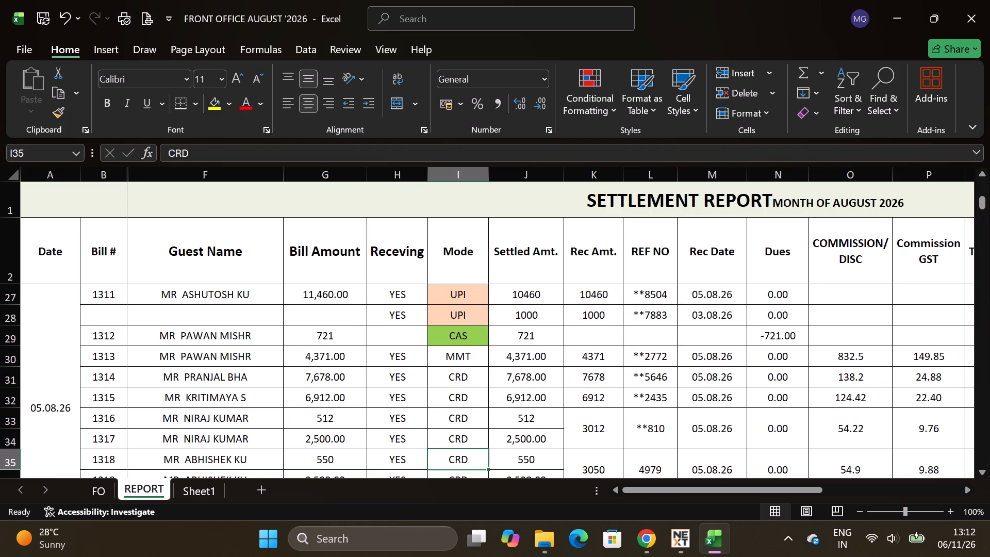
key(Down)
key(Down)
key(Down)
key(Down)
key(Down)
key(Down)
key(Down)
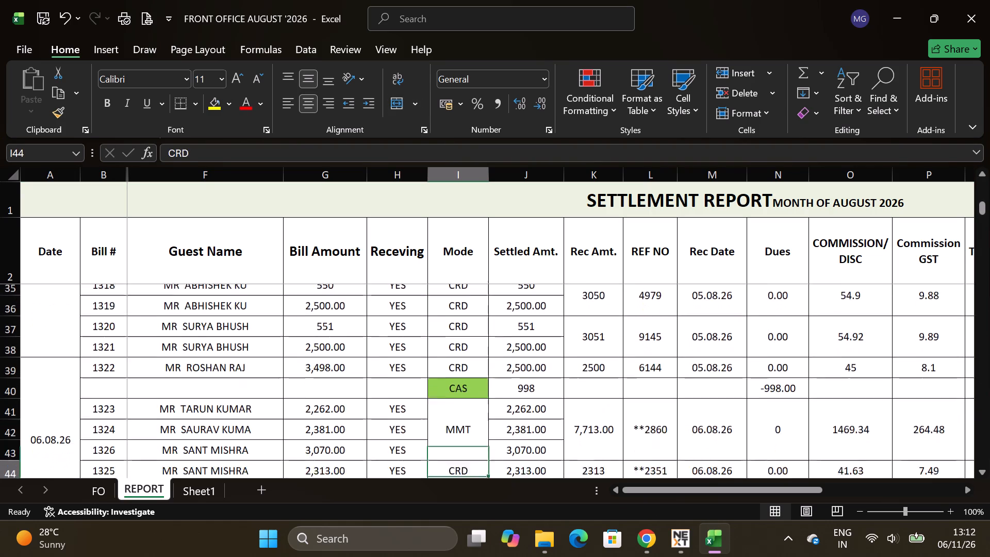
key(Down)
key(Up)
key(Up)
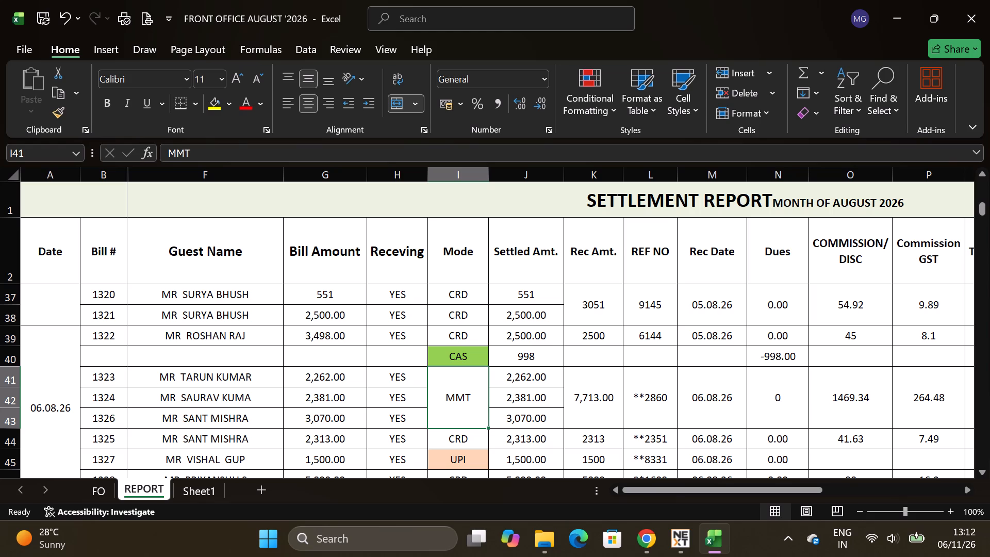
Examine the merged MMT entry for bills 1323, 1324 and 1326, from received amount through commission, GST, TCS, TDS and total.
key(Right)
key(Right)
key(Right)
key(Right)
key(Right)
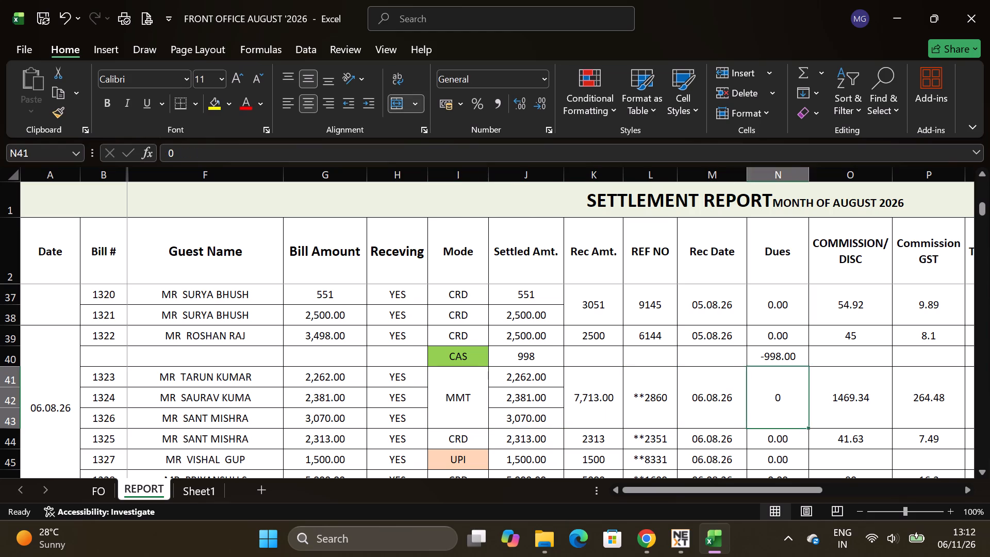
key(Right)
key(Right)
key(Right)
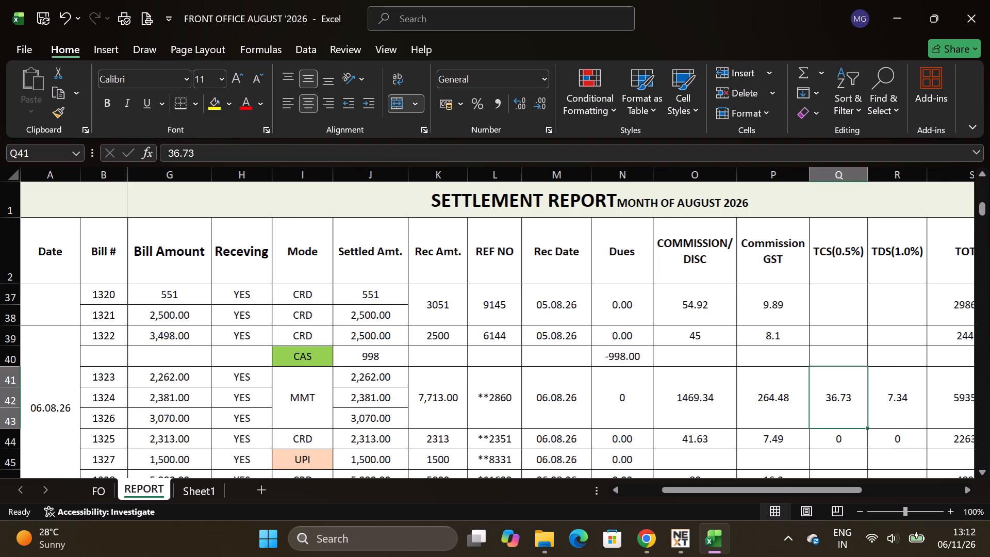
key(Right)
key(Right)
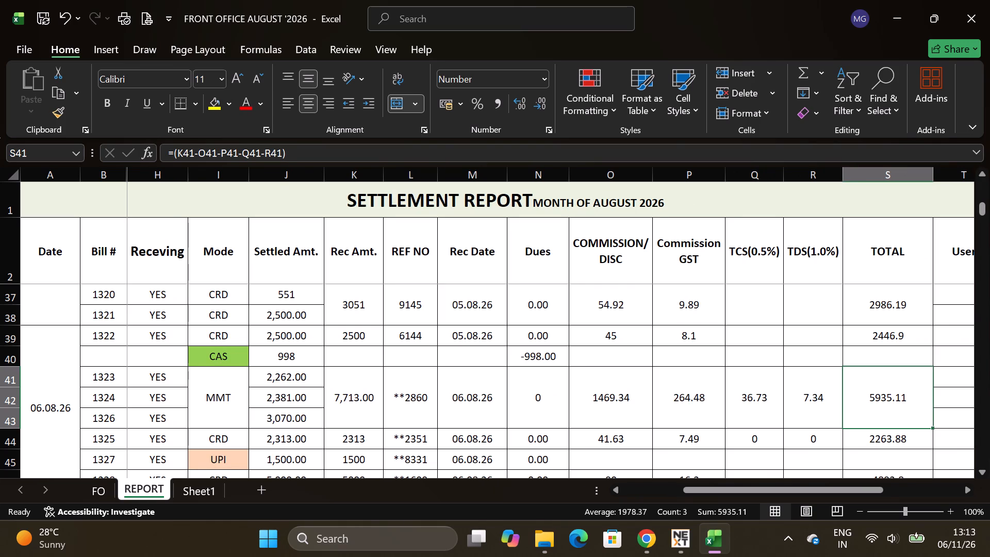
Return to the Mode column and continue down to MMT bill 1330.
click(225, 397)
drag(722, 490, 640, 493)
key(Down)
key(Down)
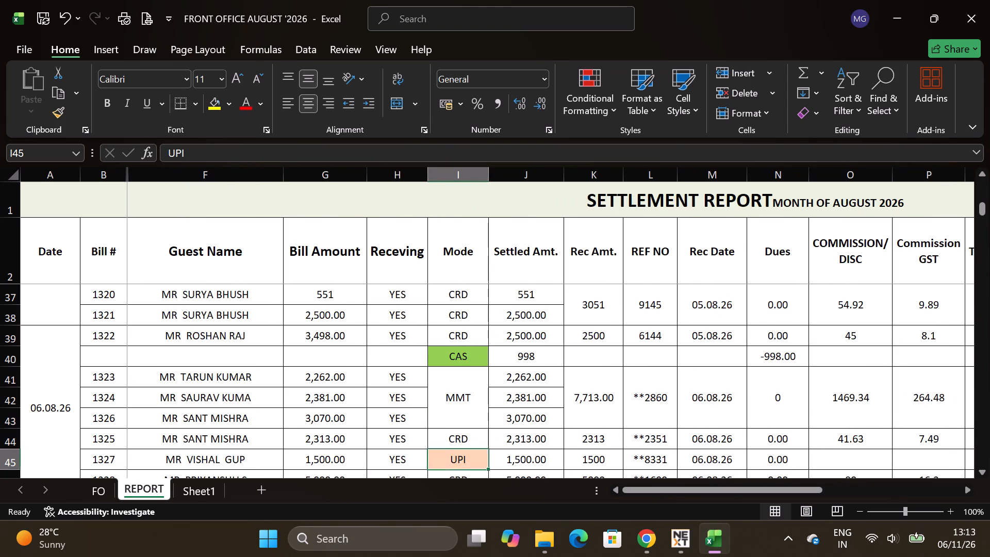
key(Down)
key(Down)
key(Down)
key(Down)
key(Down)
key(Up)
key(Up)
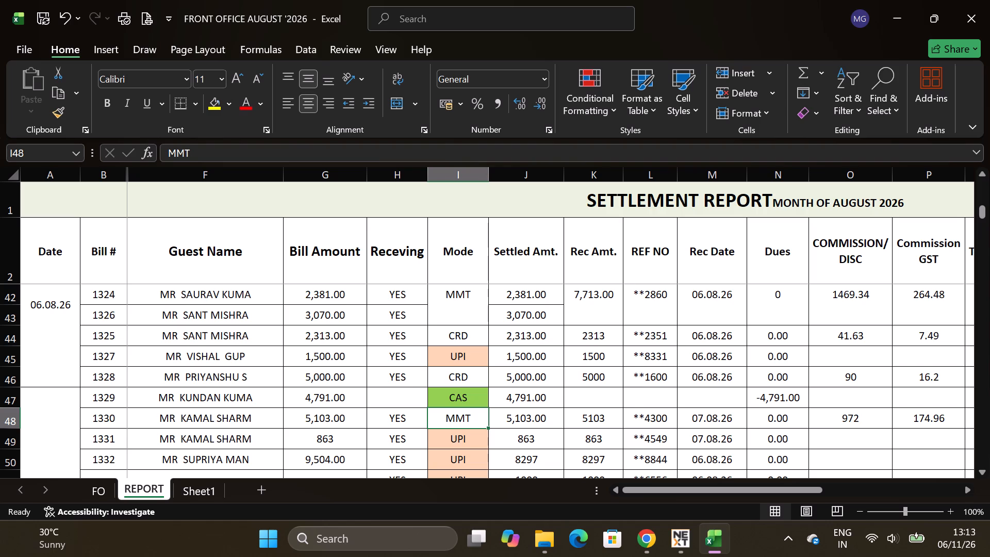
Examine the row of MMT bill 1330 from settled and received amounts through commission, GST, TCS, TDS and total.
key(Right)
key(Right)
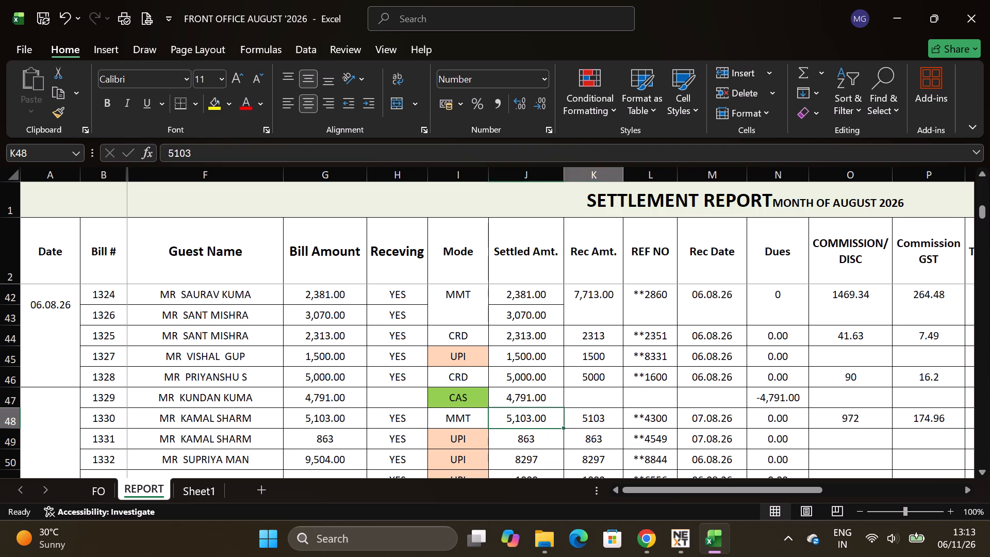
key(Right)
key(Right)
key(Right)
key(Right)
key(Right)
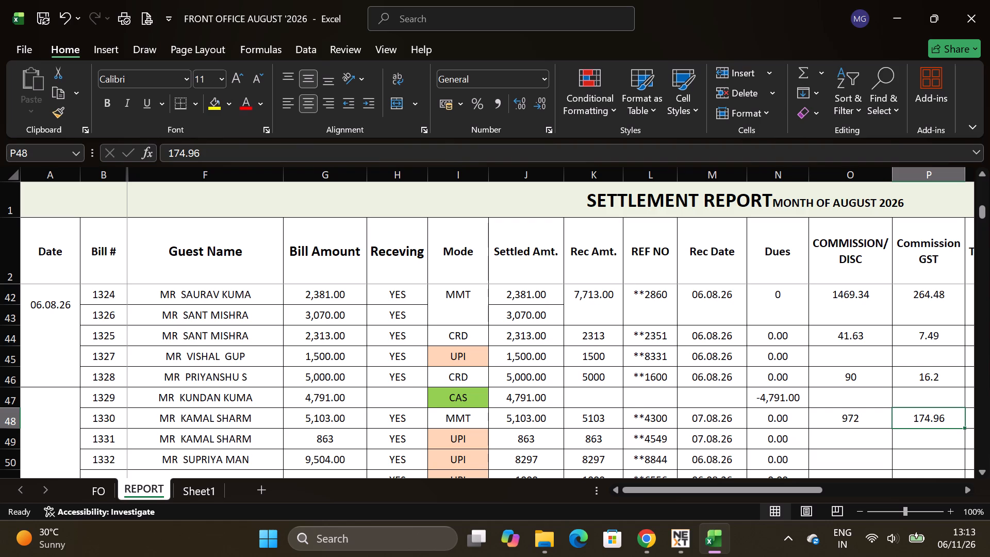
key(Right)
key(Right)
key(Right)
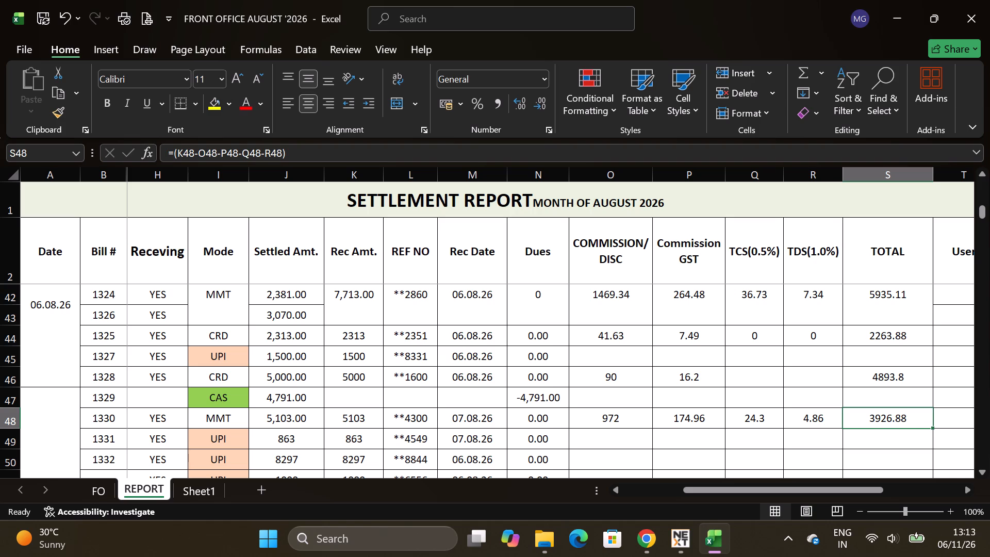
Find MMT bill 1336, examine its received amount, deductions and total, and select its Mode cell.
scroll(415, 424, down, 2)
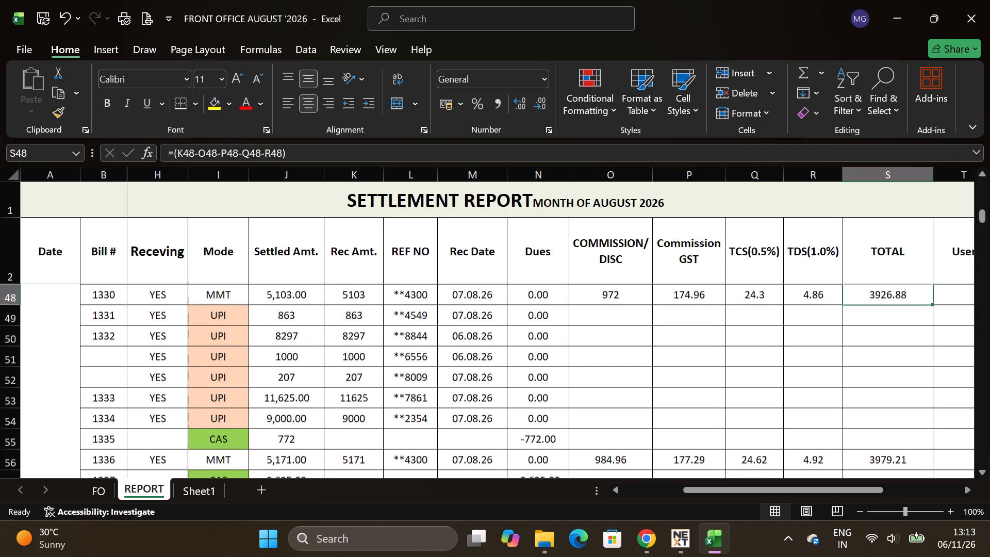
scroll(415, 424, down, 1)
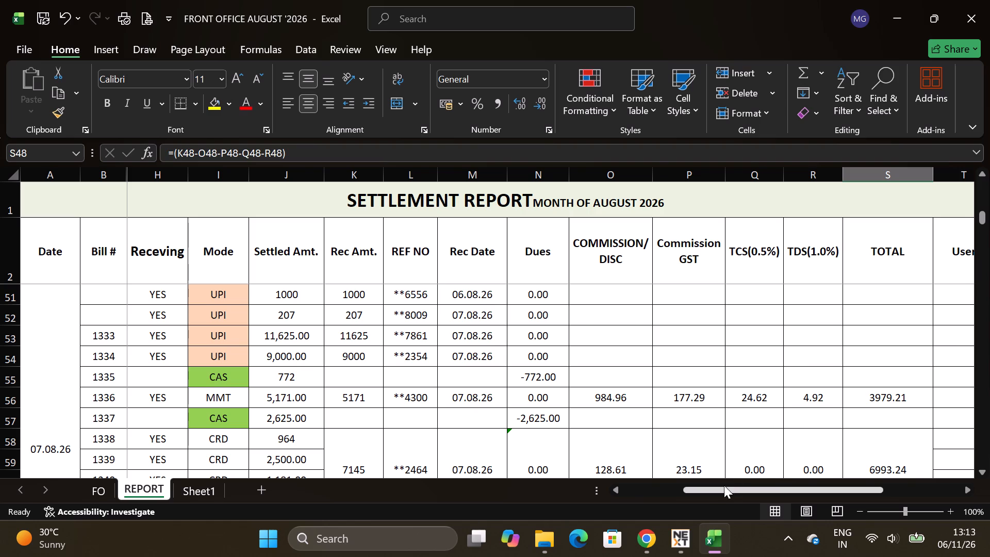
drag(720, 485, 630, 490)
click(464, 402)
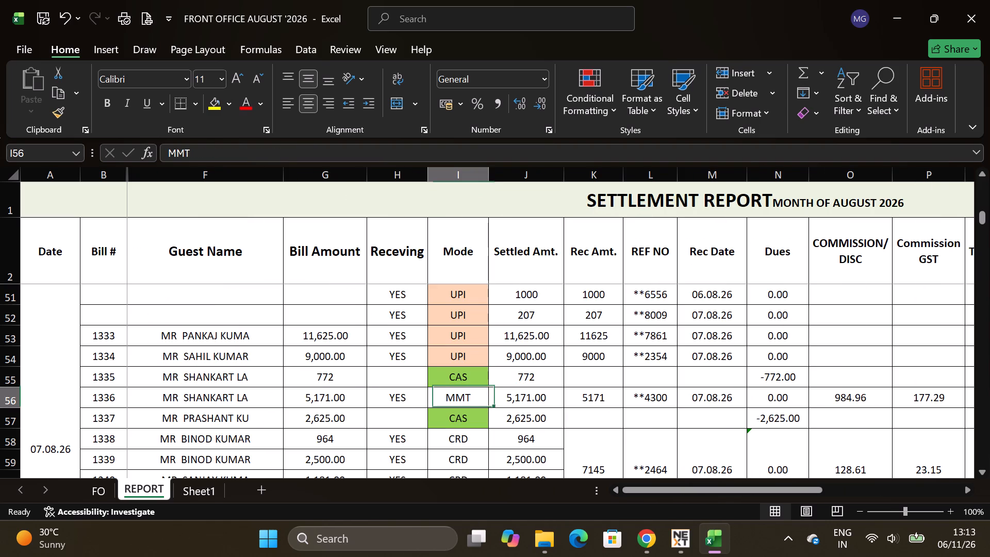
Look down the Mode column for further MMT bills through the rest of the 07.08.26 entries, up to bill 1350.
key(Down)
key(Down)
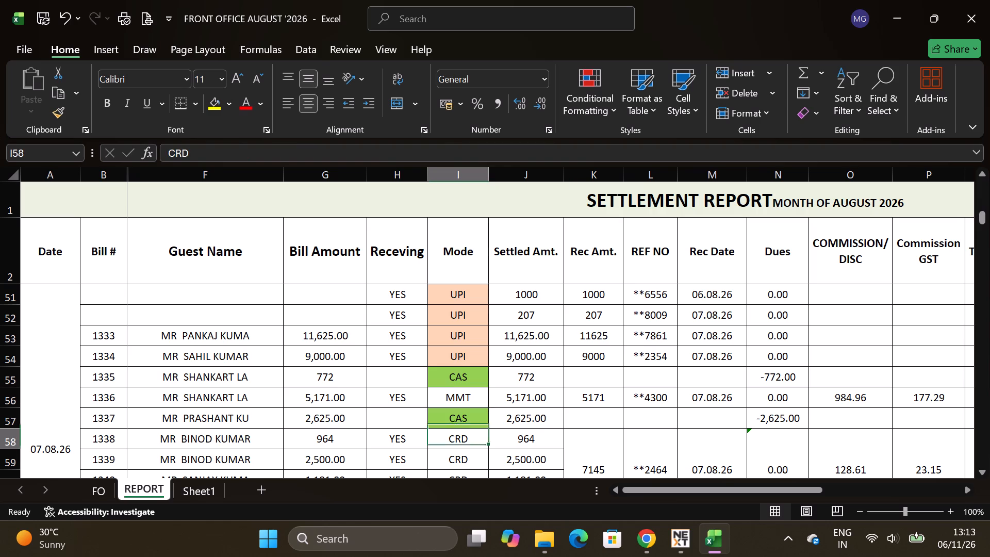
key(Down)
key(Down)
key(Down)
key(Down)
key(Down)
key(Down)
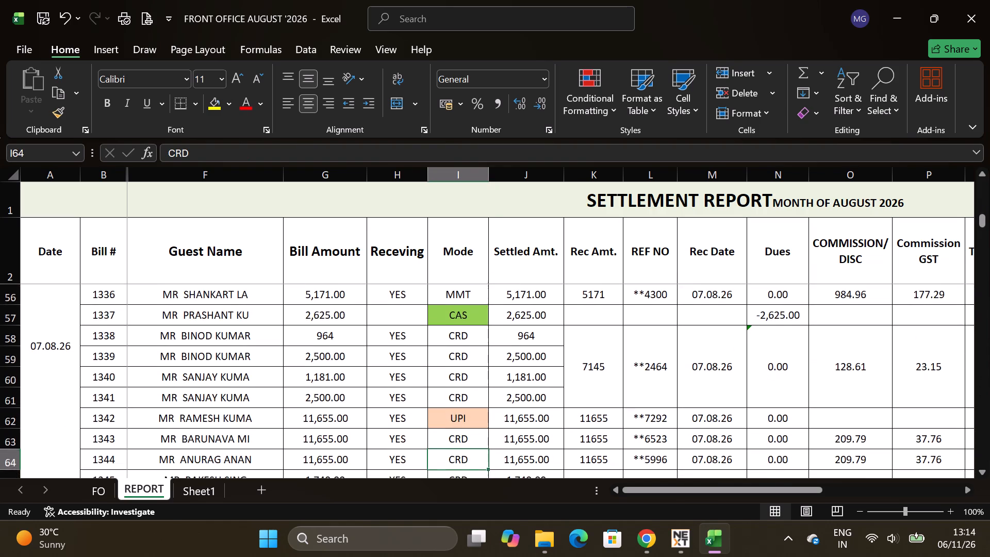
key(Down)
key(Down)
key(Down)
key(Down)
key(Down)
key(Down)
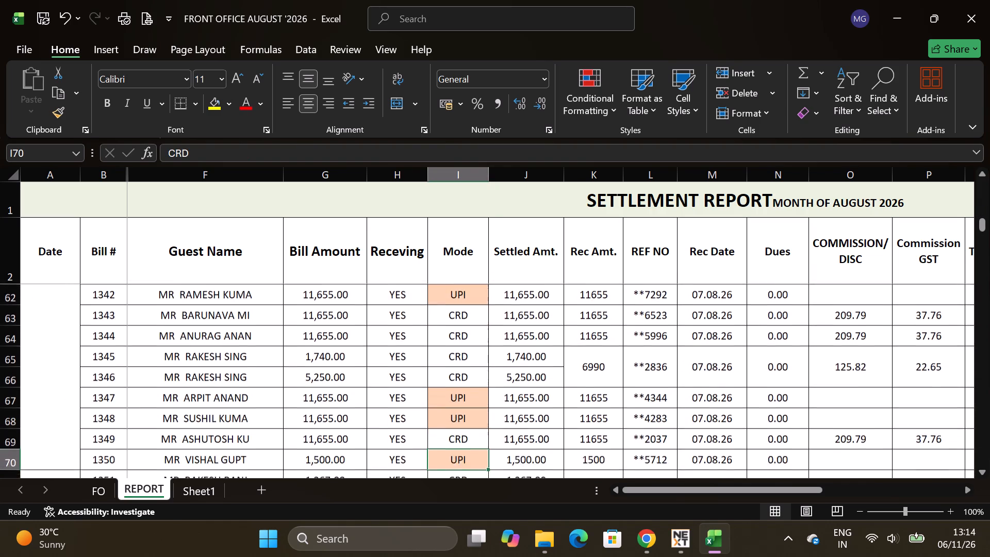
Look down the Mode column for MMT bills through the 08.08.26 entries, from bill 1351 up to bill 1366.
key(Down)
key(Down)
key(Down)
key(Down)
key(Down)
key(Down)
key(Down)
key(Down)
key(Down)
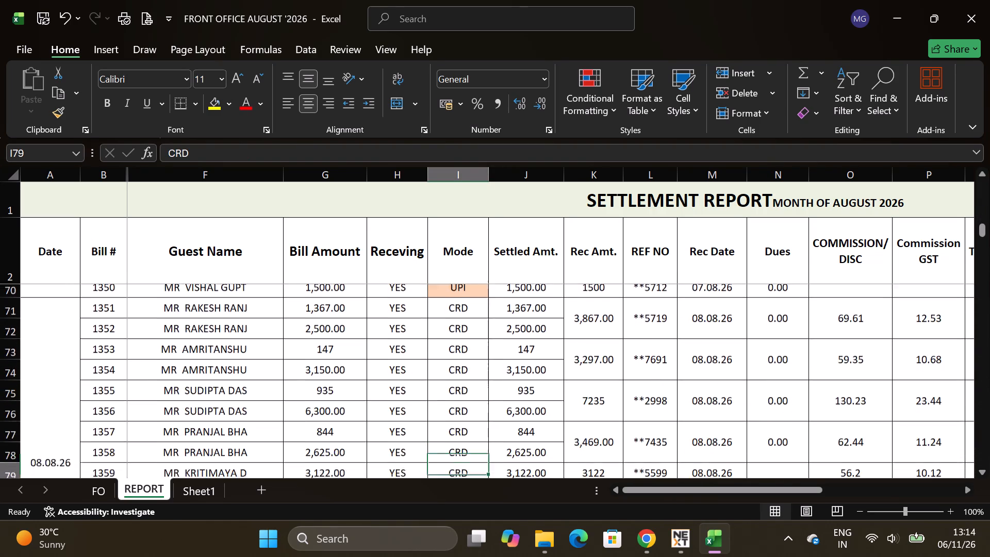
key(Down)
key(Down)
key(Down)
key(Down)
key(Down)
key(Down)
key(Down)
key(Down)
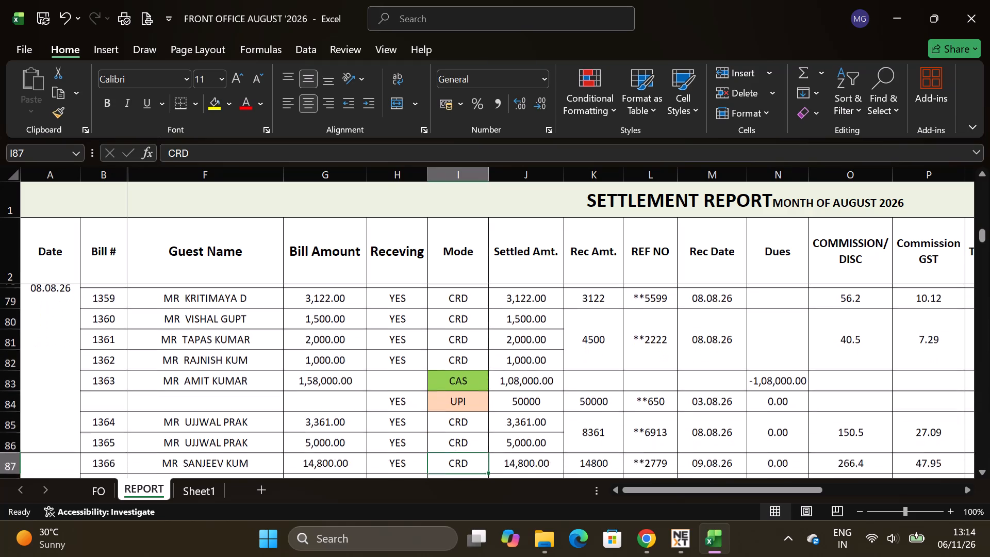
Continue down the Mode column past bill 1366 to MMT bill 1371.
key(Down)
key(Down)
key(Down)
key(Down)
key(Down)
key(Down)
key(Down)
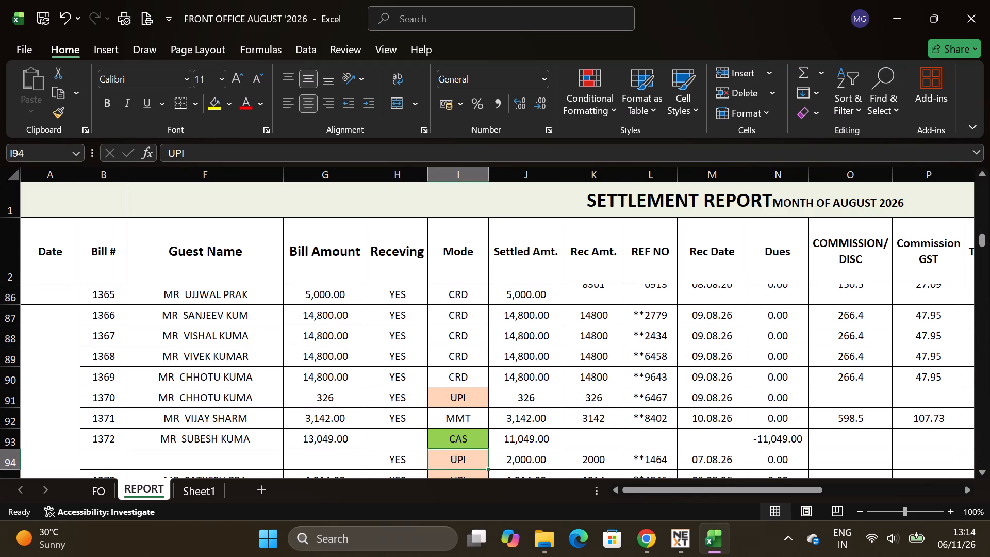
key(Up)
key(Up)
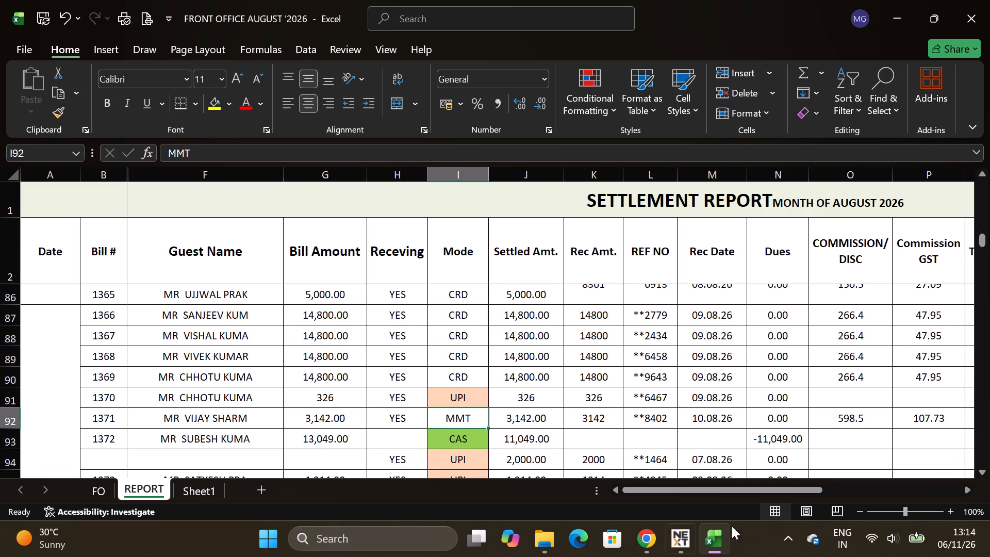
Narrow the COMMISSION/DISC, Commission GST, TCS and TDS columns to one equal width, and make the TOTAL column slightly narrower.
drag(850, 170, 864, 174)
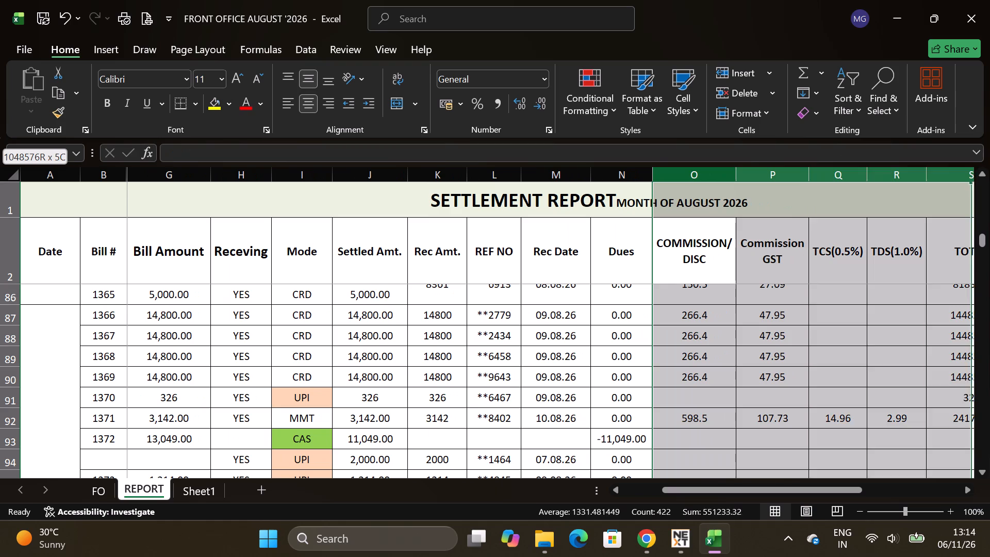
drag(864, 174, 899, 198)
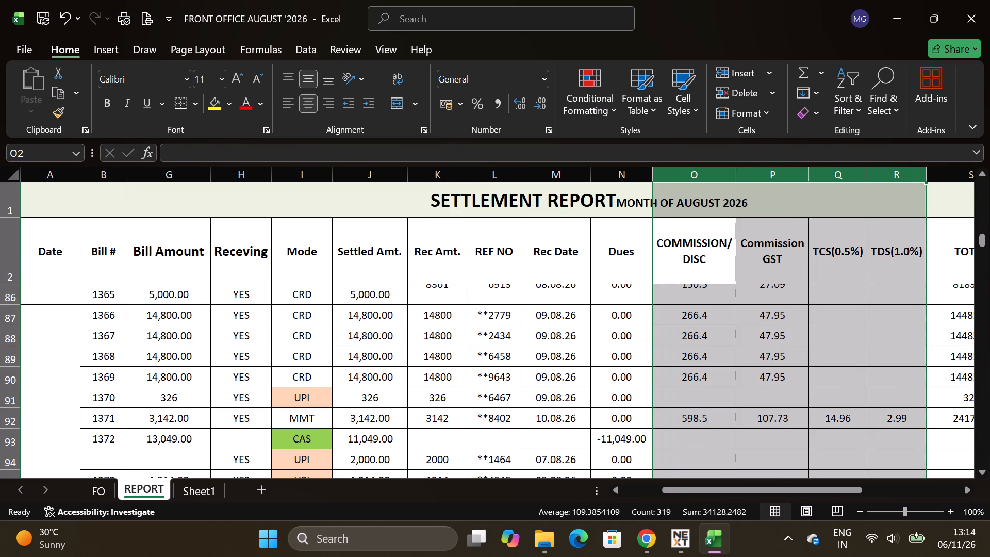
drag(807, 174, 790, 177)
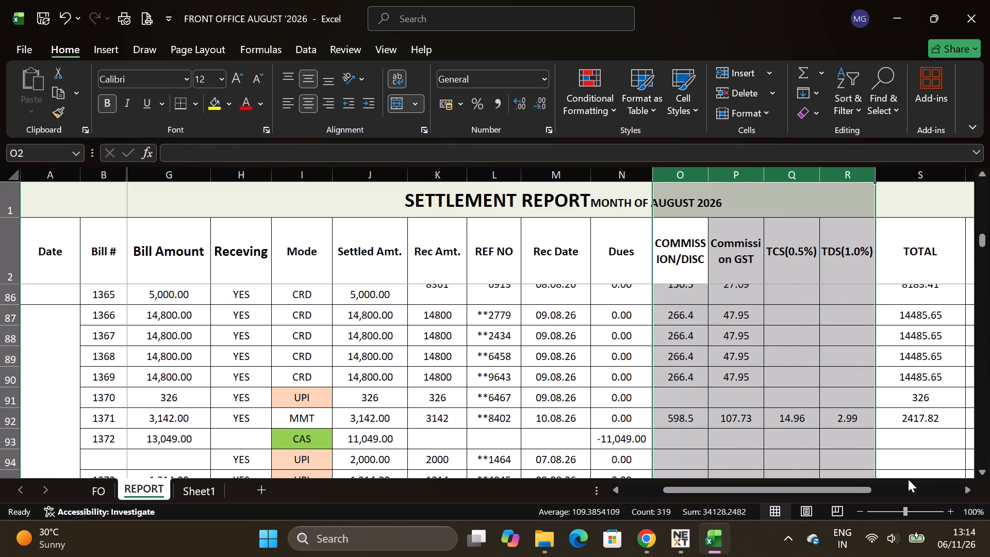
drag(966, 177, 949, 189)
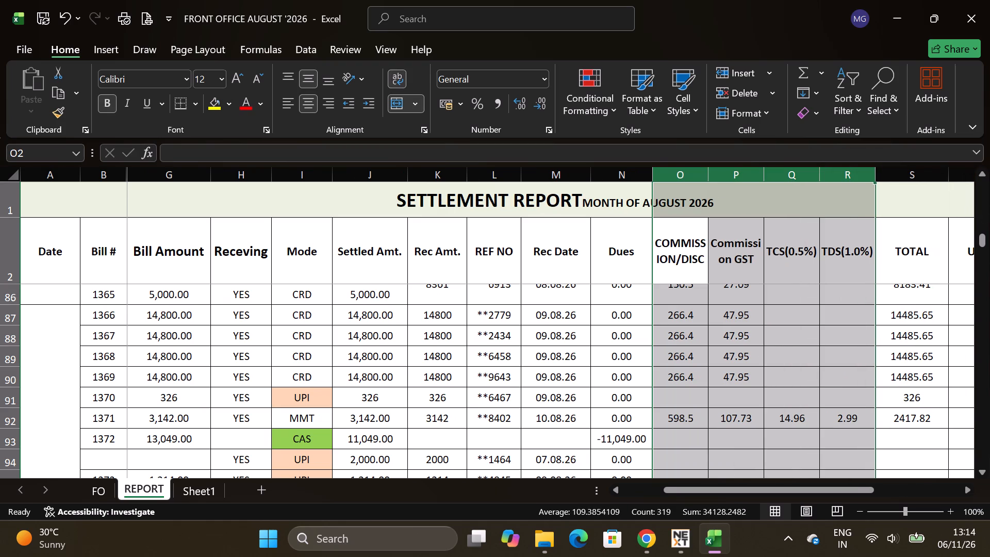
drag(947, 177, 939, 183)
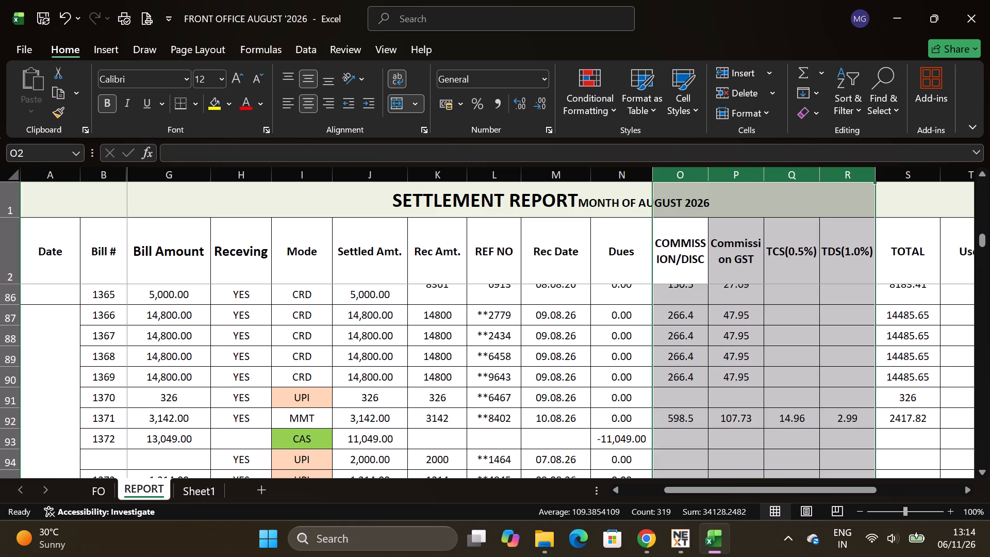
Select the Mode cell of MMT bill 1371 and examine its row and the neighbouring 09.08.26 entries.
click(279, 414)
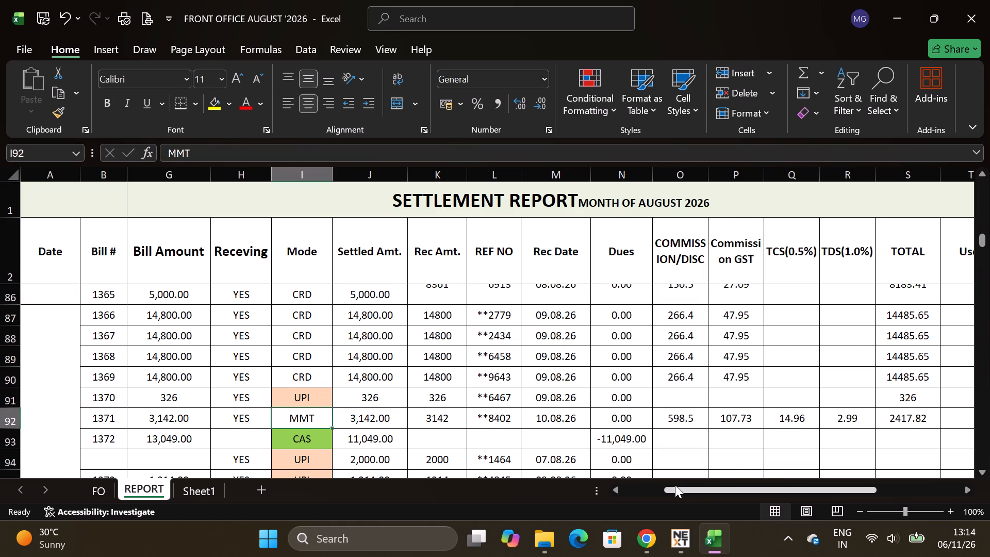
drag(675, 485, 607, 486)
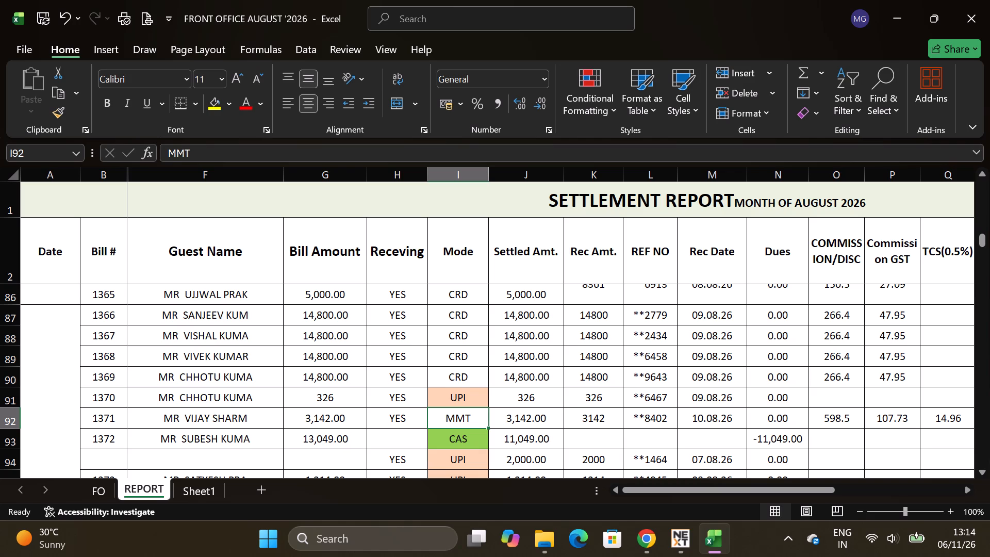
scroll(448, 393, down, 2)
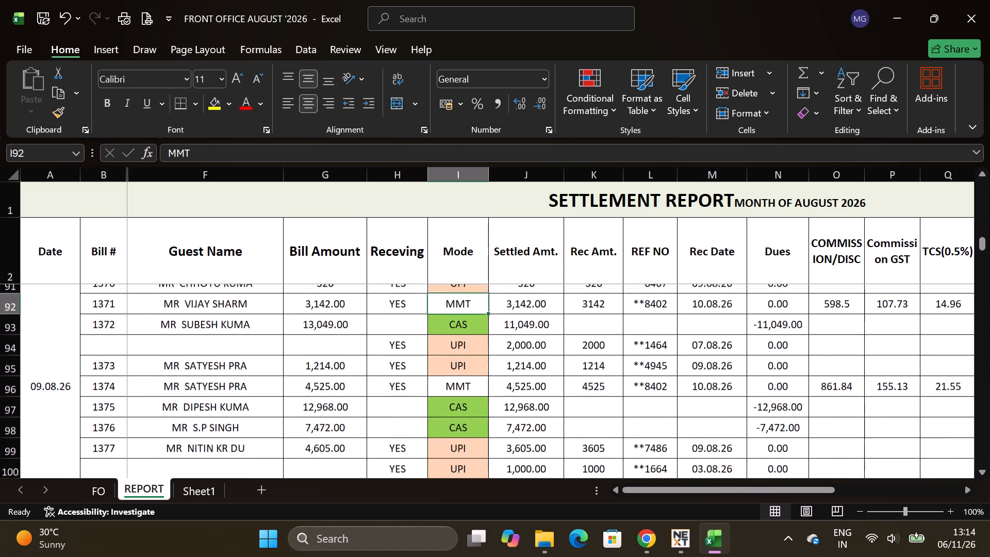
scroll(448, 393, up, 2)
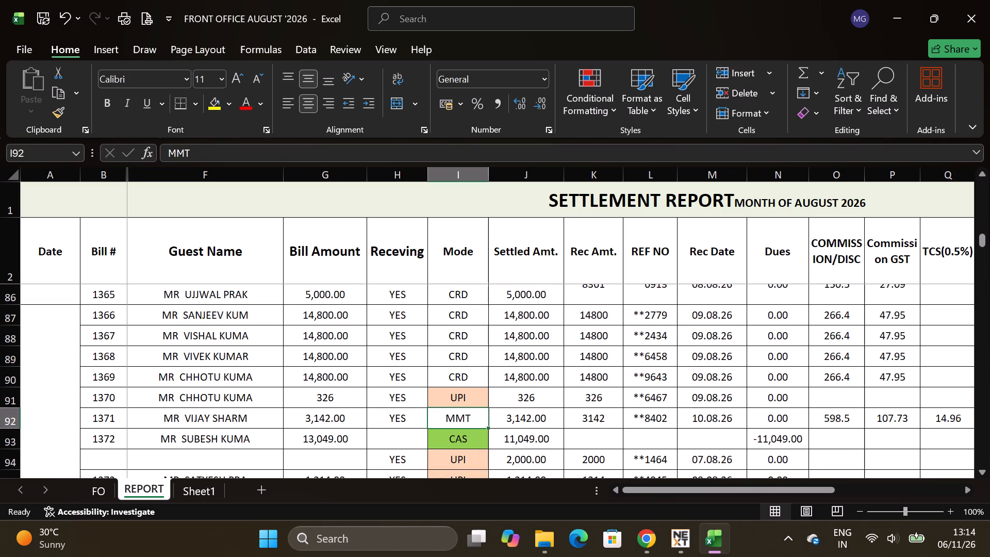